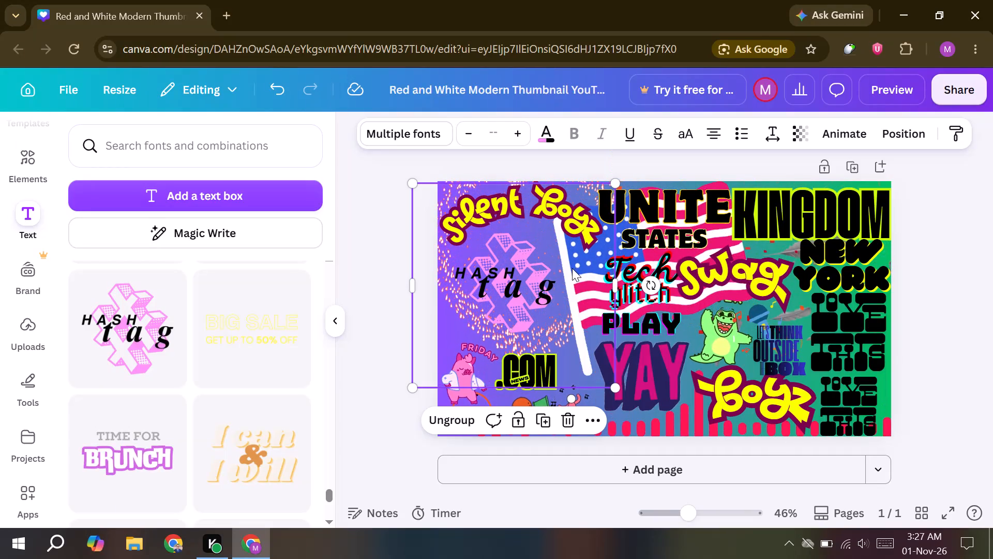
Shrink the pink hashtag text graphic and place it beneath the "Silent Boyz" lettering, beside the flagpole.
{"action": "left_click_drag", "start_coordinate": [616, 287], "coordinate": [579, 290]}
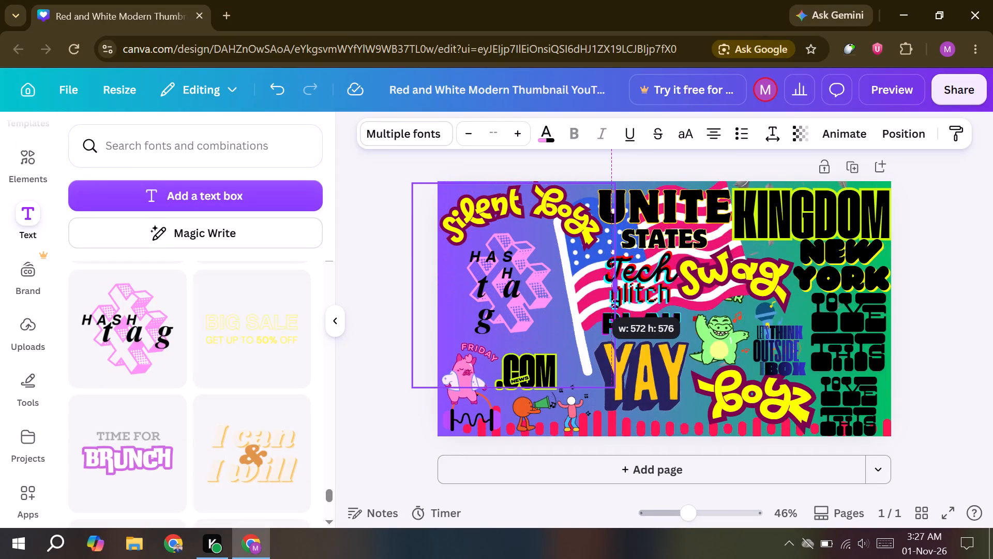
{"action": "left_click_drag", "start_coordinate": [579, 290], "coordinate": [556, 288]}
{"action": "left_click_drag", "start_coordinate": [521, 278], "coordinate": [545, 298]}
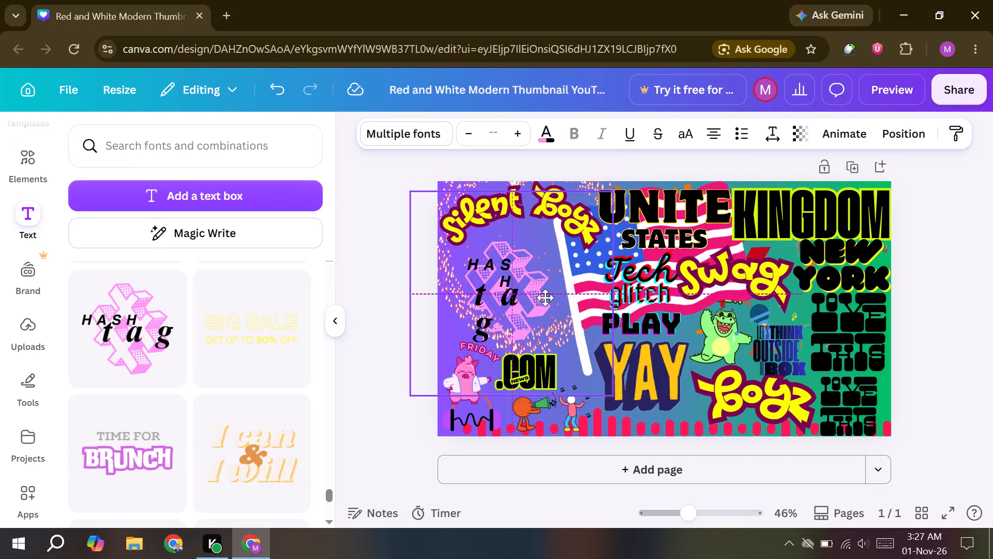
{"action": "left_click_drag", "start_coordinate": [545, 298], "coordinate": [549, 299]}
{"action": "left_click_drag", "start_coordinate": [644, 207], "coordinate": [636, 209]}
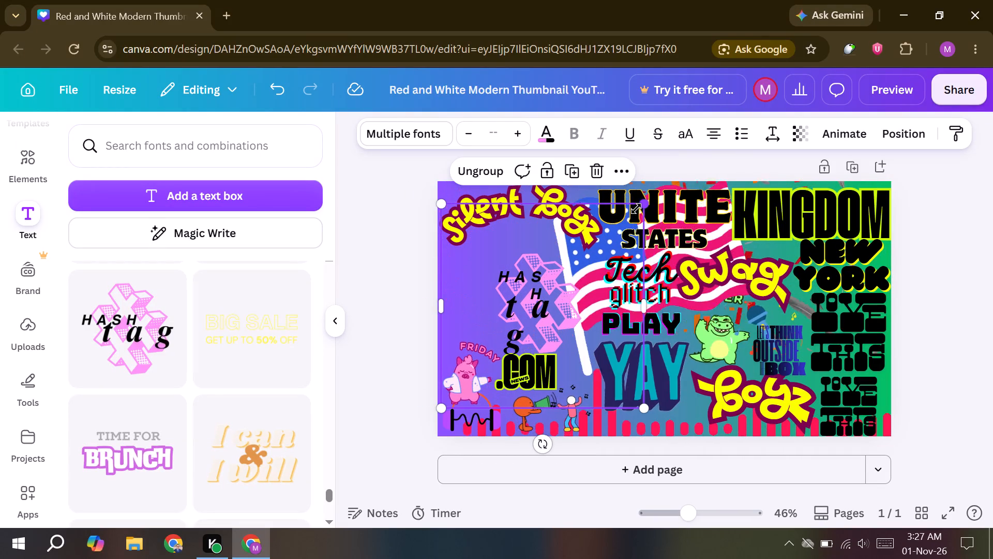
{"action": "left_click_drag", "start_coordinate": [636, 209], "coordinate": [589, 235]}
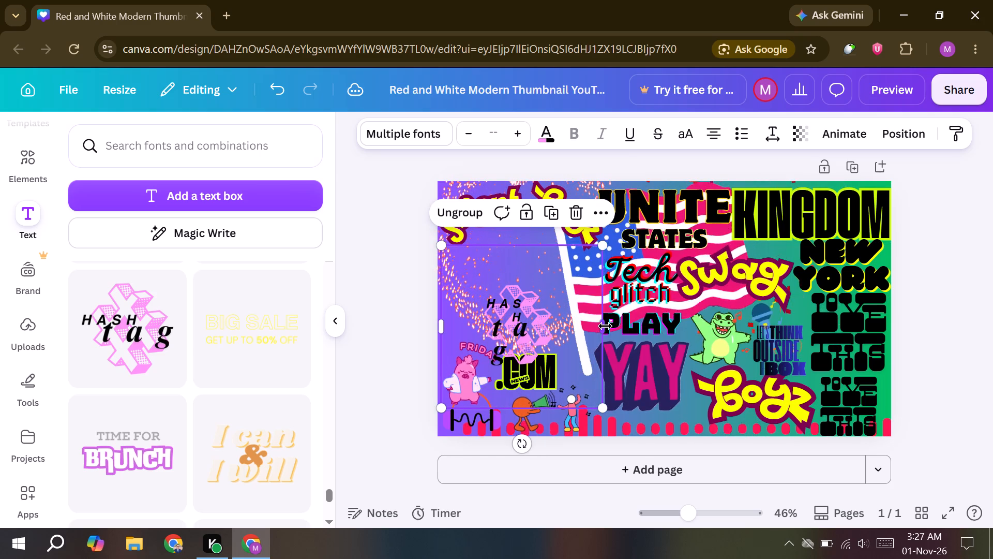
{"action": "left_click_drag", "start_coordinate": [605, 326], "coordinate": [554, 321]}
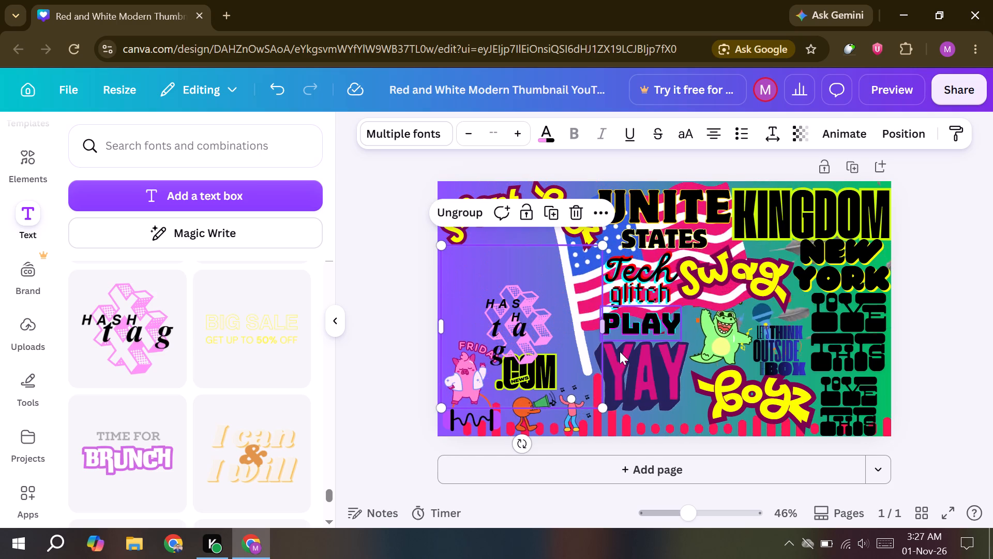
{"action": "left_click_drag", "start_coordinate": [606, 408], "coordinate": [535, 336]}
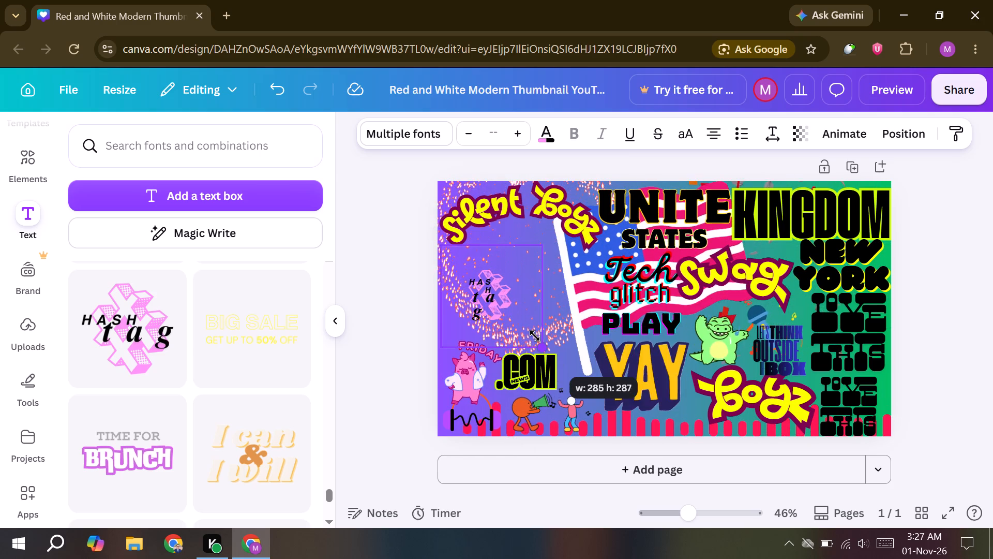
{"action": "left_click_drag", "start_coordinate": [535, 336], "coordinate": [530, 330]}
{"action": "left_click_drag", "start_coordinate": [481, 297], "coordinate": [518, 255]}
Recolour the whole hashtag graphic yellow, trying the dark blue gradient and black from the design's text colours first.
{"action": "left_click", "coordinate": [554, 142]}
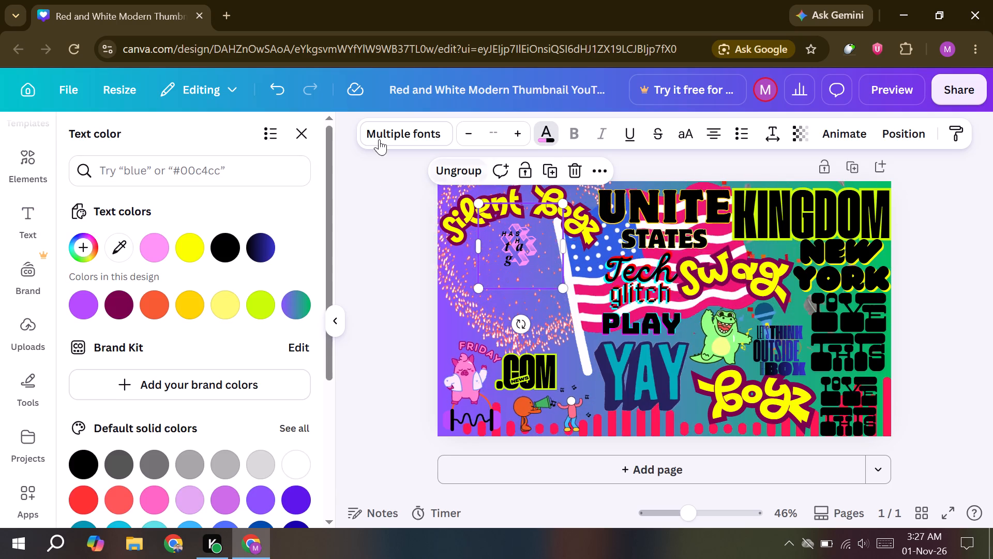
{"action": "left_click", "coordinate": [256, 243]}
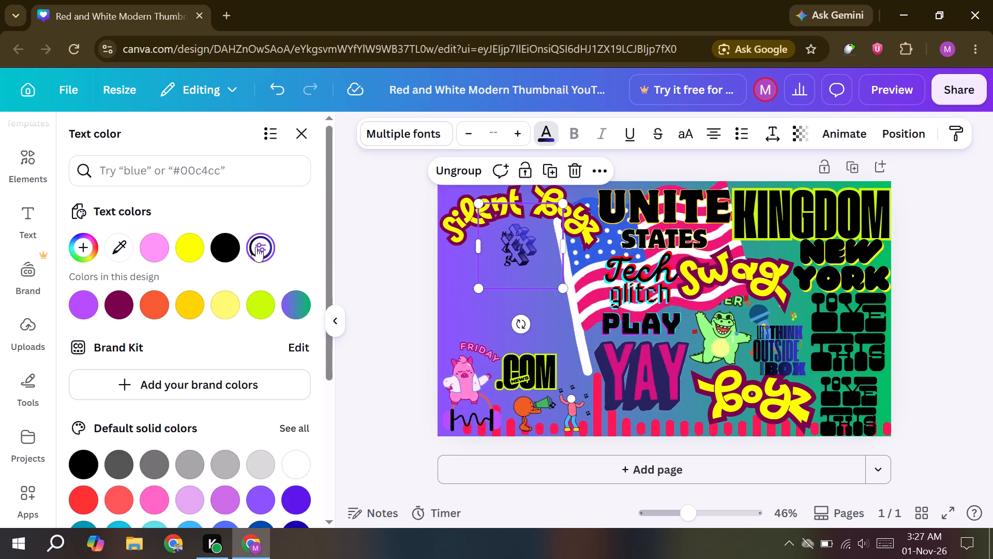
{"action": "left_click", "coordinate": [215, 251]}
{"action": "left_click", "coordinate": [190, 255]}
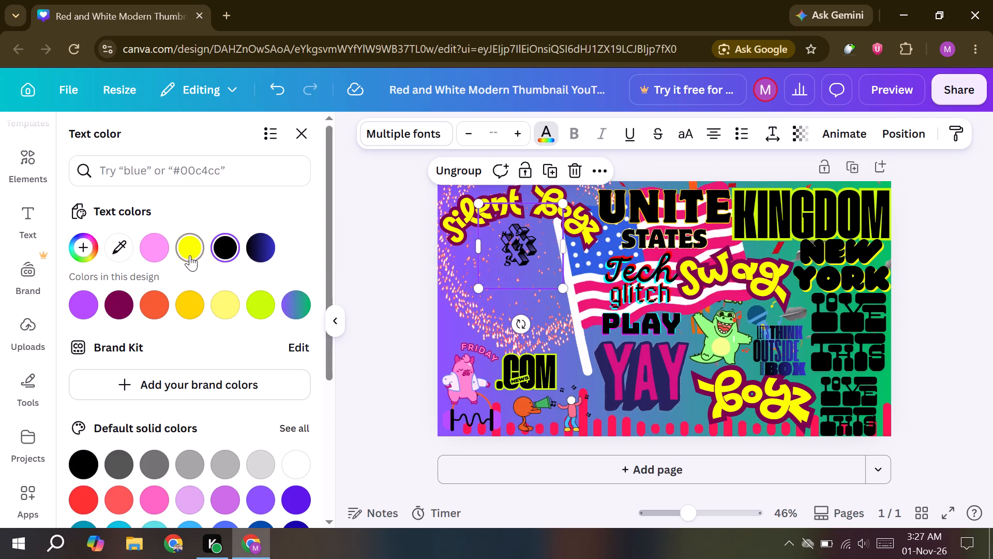
{"action": "left_click", "coordinate": [367, 247]}
{"action": "left_click", "coordinate": [367, 247]}
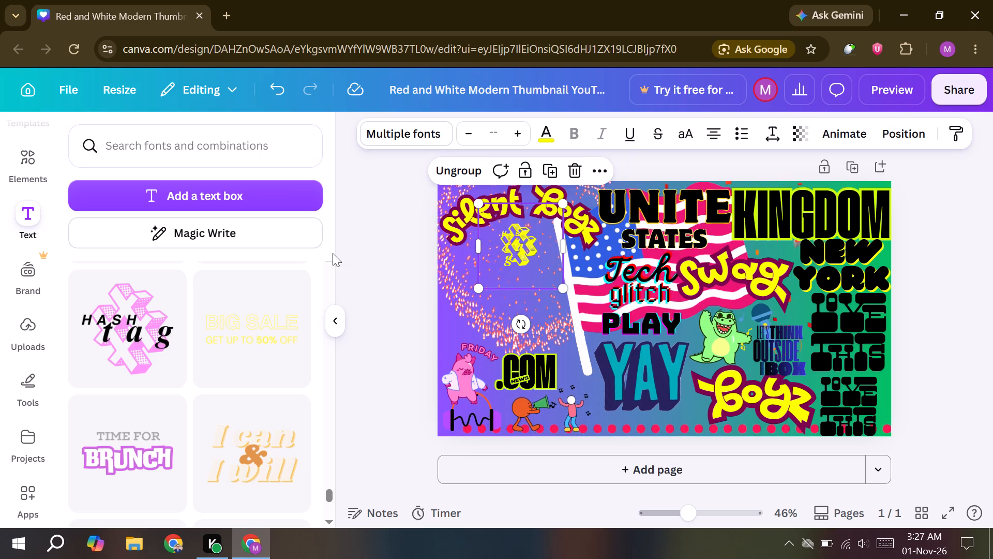
{"action": "left_click", "coordinate": [377, 243]}
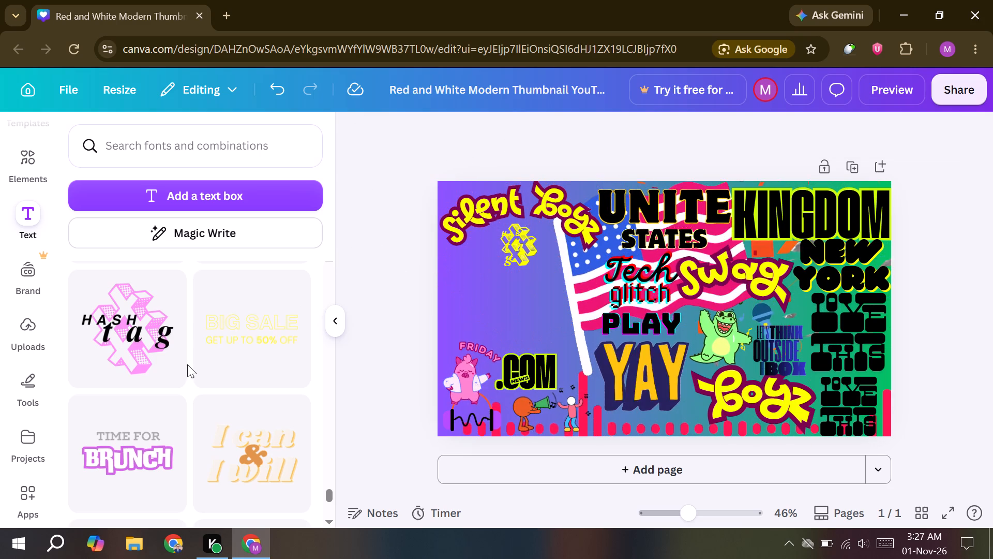
Add the "Big and Bold" font combination to the design.
{"action": "scroll", "coordinate": [32, 393], "scroll_direction": "down", "scroll_amount": 4}
{"action": "scroll", "coordinate": [208, 358], "scroll_direction": "down", "scroll_amount": 6}
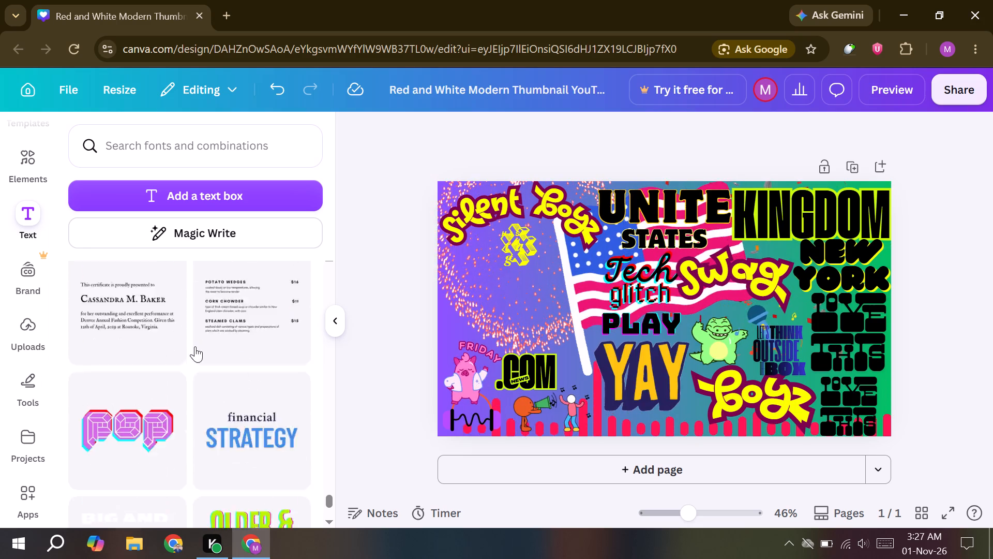
{"action": "scroll", "coordinate": [191, 349], "scroll_direction": "down", "scroll_amount": 2}
{"action": "left_click", "coordinate": [147, 333]}
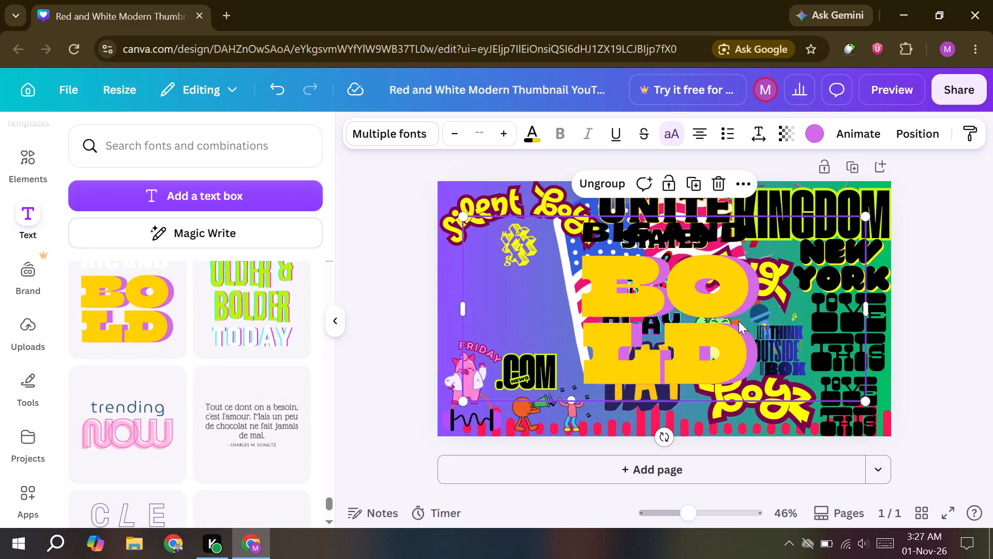
Shrink the "BIG AND BOLD" text group and place it below the hashtag graphic, above the pink pig.
{"action": "left_click_drag", "start_coordinate": [863, 307], "coordinate": [729, 318]}
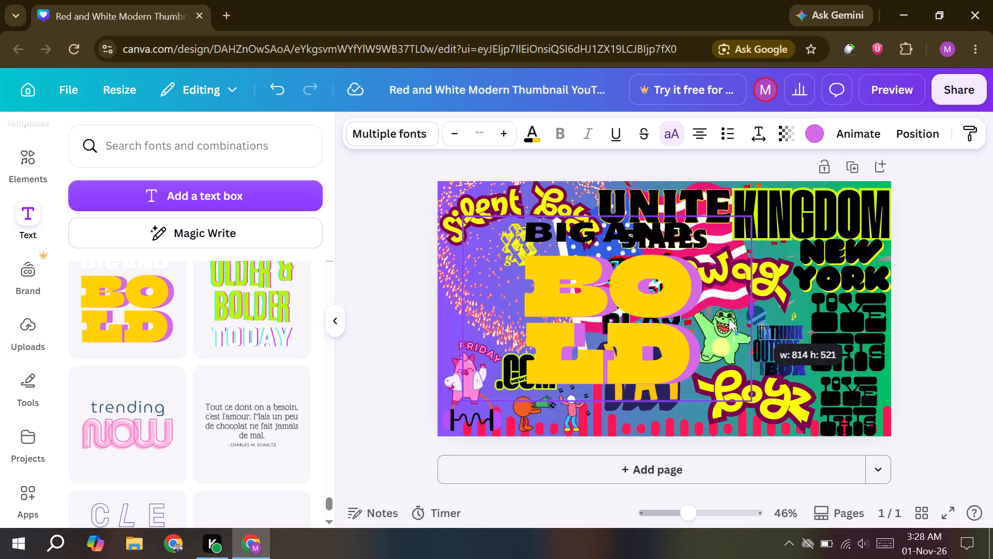
{"action": "left_click_drag", "start_coordinate": [729, 318], "coordinate": [648, 325]}
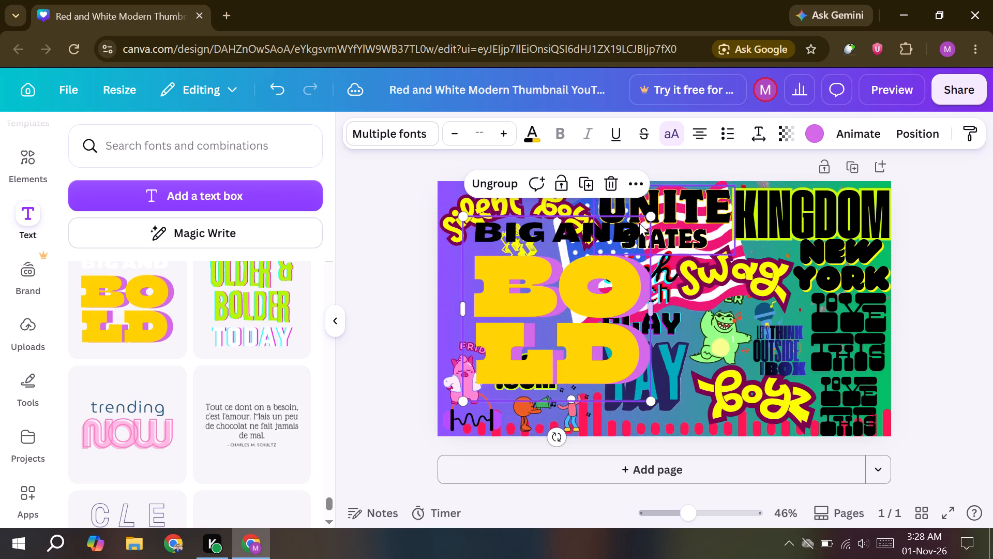
{"action": "left_click_drag", "start_coordinate": [650, 215], "coordinate": [574, 298]}
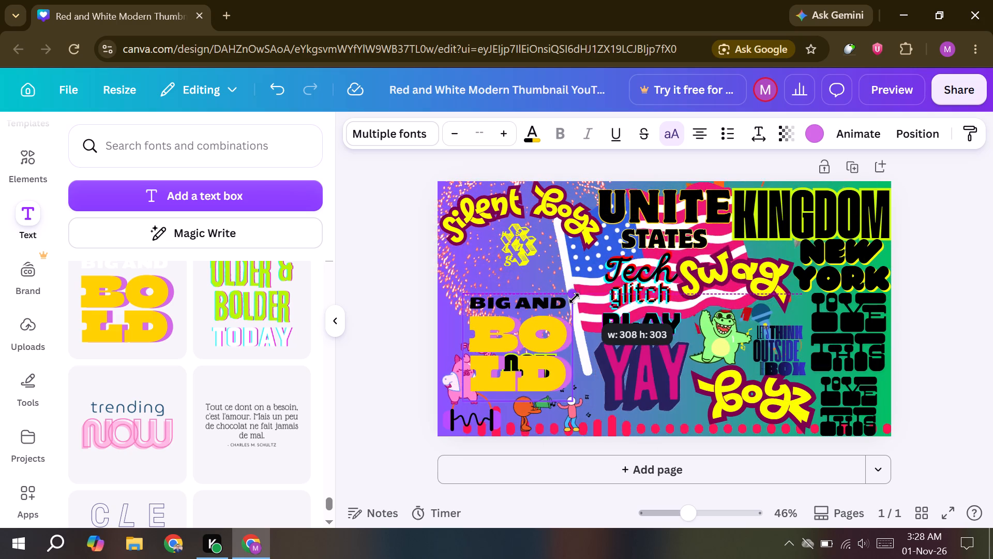
{"action": "left_click_drag", "start_coordinate": [574, 298], "coordinate": [575, 297]}
{"action": "left_click_drag", "start_coordinate": [540, 335], "coordinate": [523, 296]}
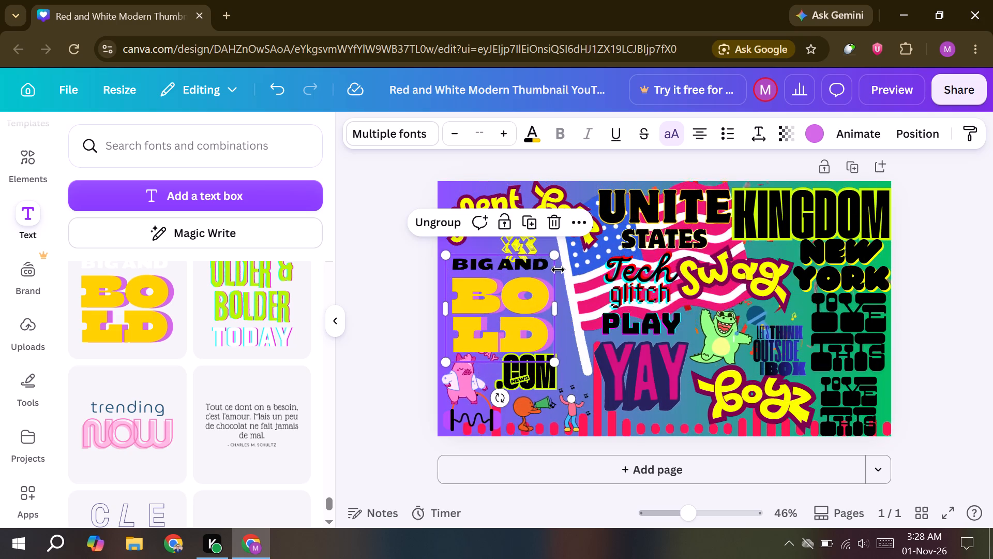
{"action": "left_click_drag", "start_coordinate": [556, 260], "coordinate": [544, 267]}
{"action": "left_click", "coordinate": [508, 303]}
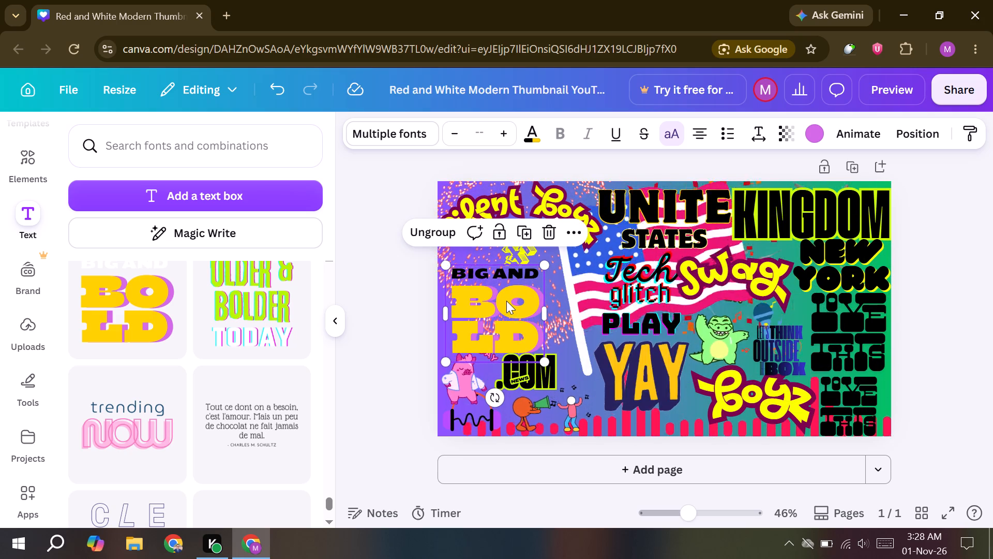
{"action": "left_click_drag", "start_coordinate": [545, 359], "coordinate": [523, 336]}
{"action": "left_click_drag", "start_coordinate": [507, 304], "coordinate": [502, 319]}
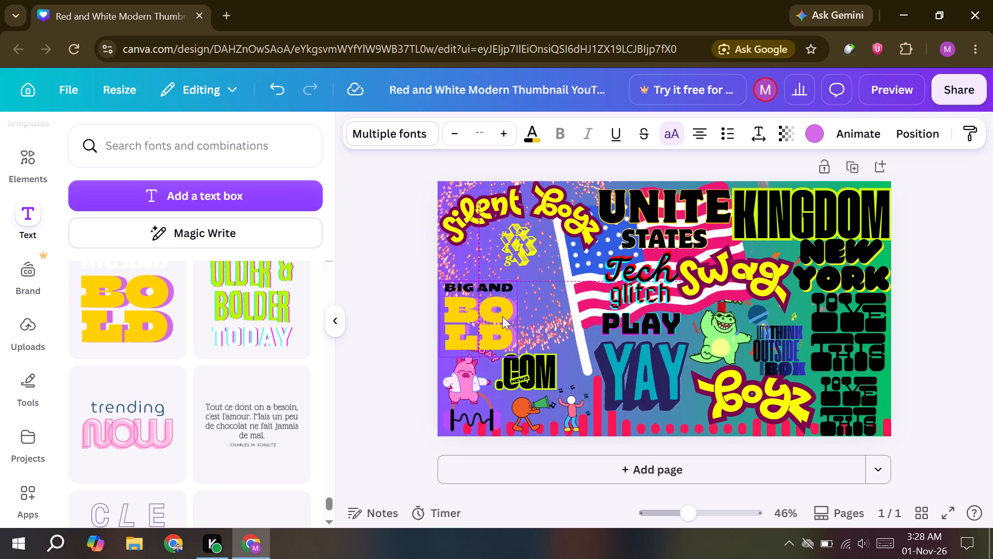
{"action": "left_click_drag", "start_coordinate": [515, 282], "coordinate": [518, 270]}
Nudge the "BIG AND BOLD" group left until it sits at the design's left edge.
{"action": "key", "text": "Left"}
{"action": "key", "text": "Left"}
{"action": "key", "text": "Left"}
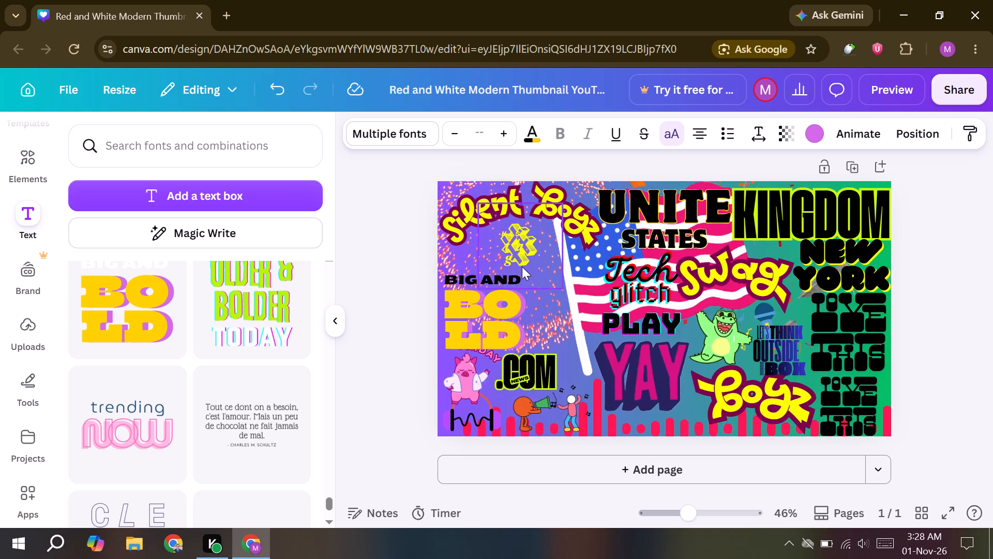
{"action": "key", "text": "Left"}
{"action": "key", "text": "Left"}
{"action": "key", "text": "Left"}
{"action": "key", "text": "Left"}
{"action": "key", "text": "Left"}
{"action": "key", "text": "Left"}
{"action": "key", "text": "Left"}
{"action": "key", "text": "Left"}
{"action": "key", "text": "Left"}
{"action": "key", "text": "Left"}
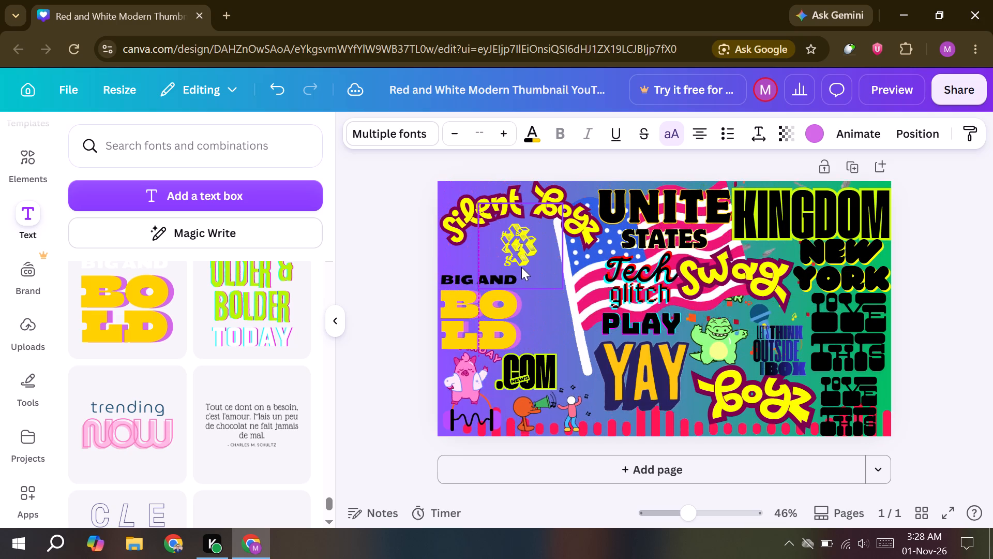
{"action": "left_click", "coordinate": [370, 197]}
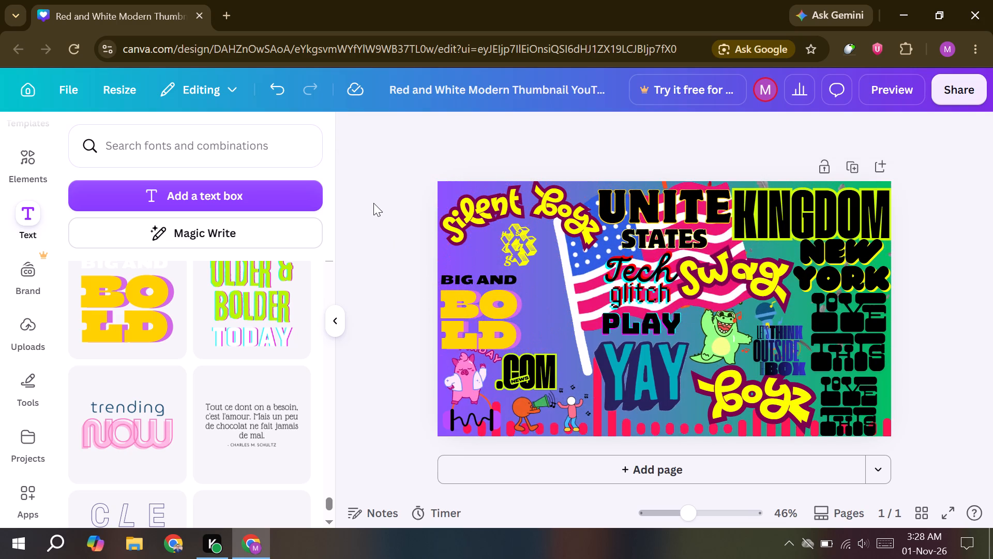
Replace the word "BOLD" in the text group with 2026.
{"action": "left_click", "coordinate": [477, 301]}
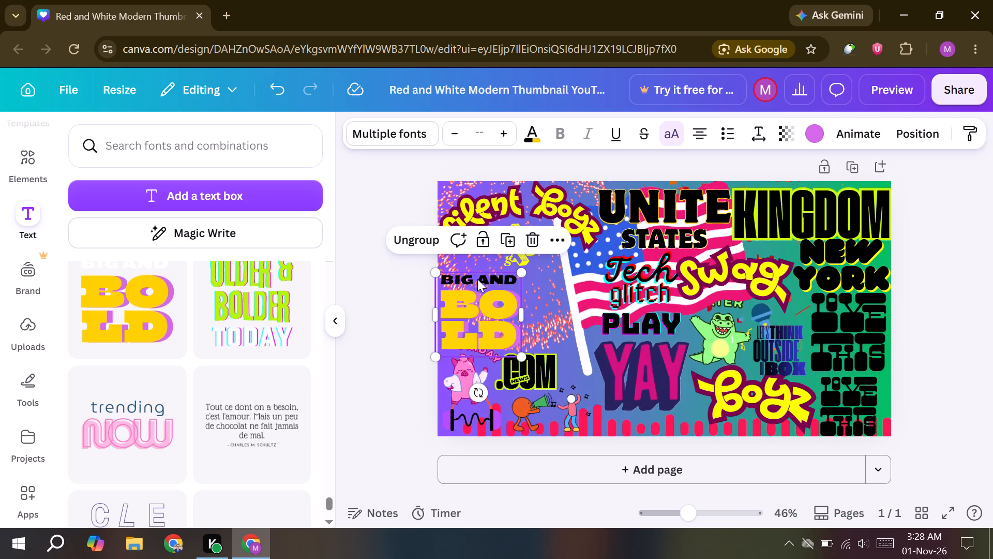
{"action": "left_click", "coordinate": [478, 278]}
{"action": "left_click", "coordinate": [483, 276]}
{"action": "left_click", "coordinate": [486, 283]}
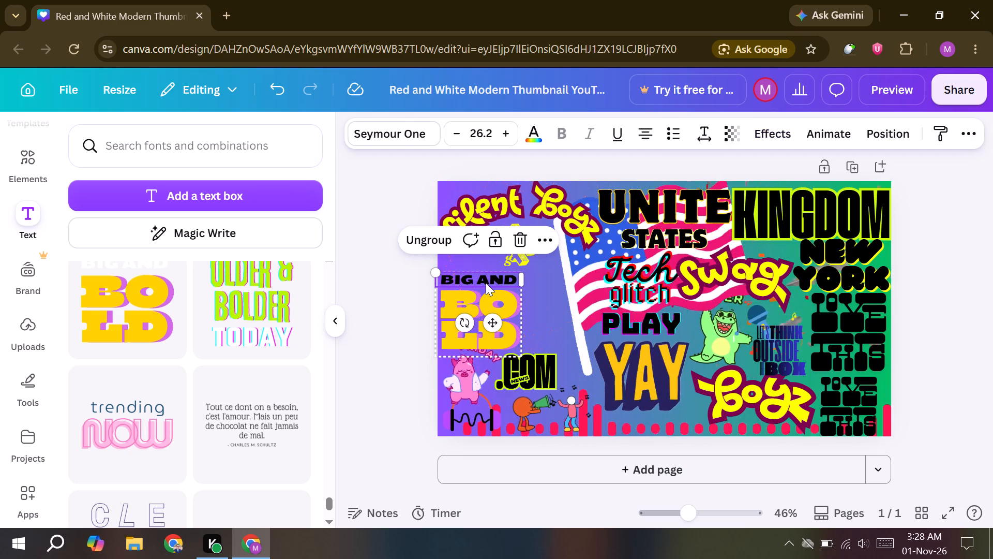
{"action": "left_click", "coordinate": [486, 283]}
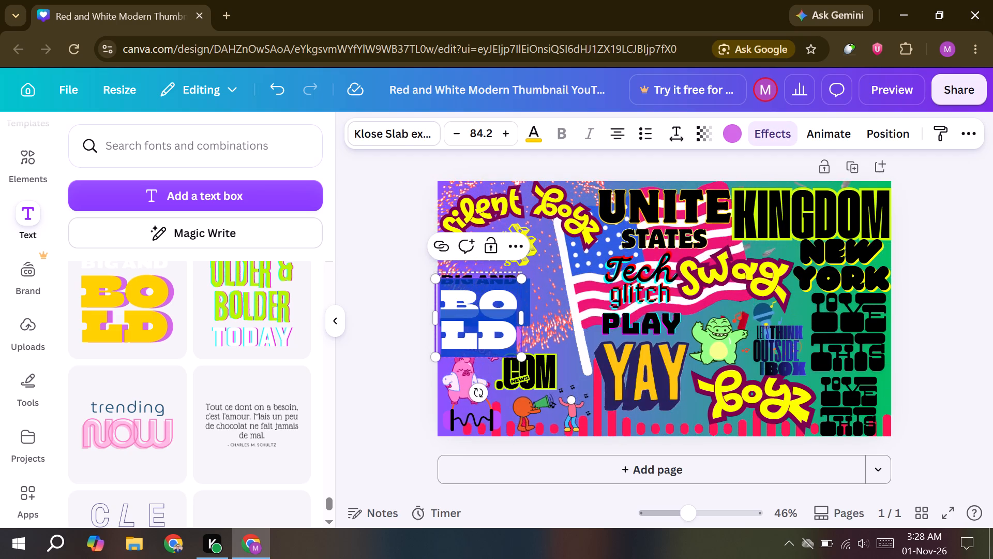
{"action": "type", "text": "2026"}
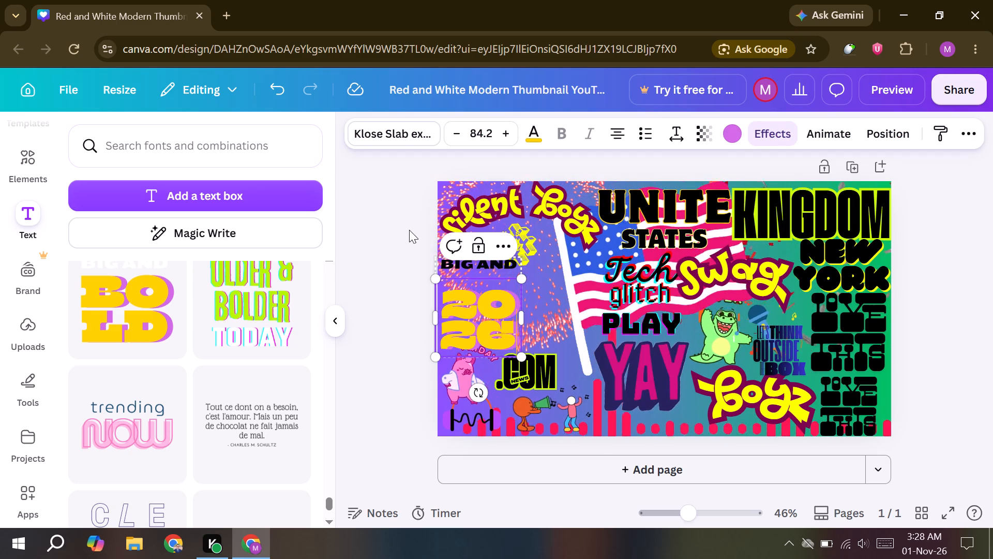
{"action": "left_click", "coordinate": [399, 210]}
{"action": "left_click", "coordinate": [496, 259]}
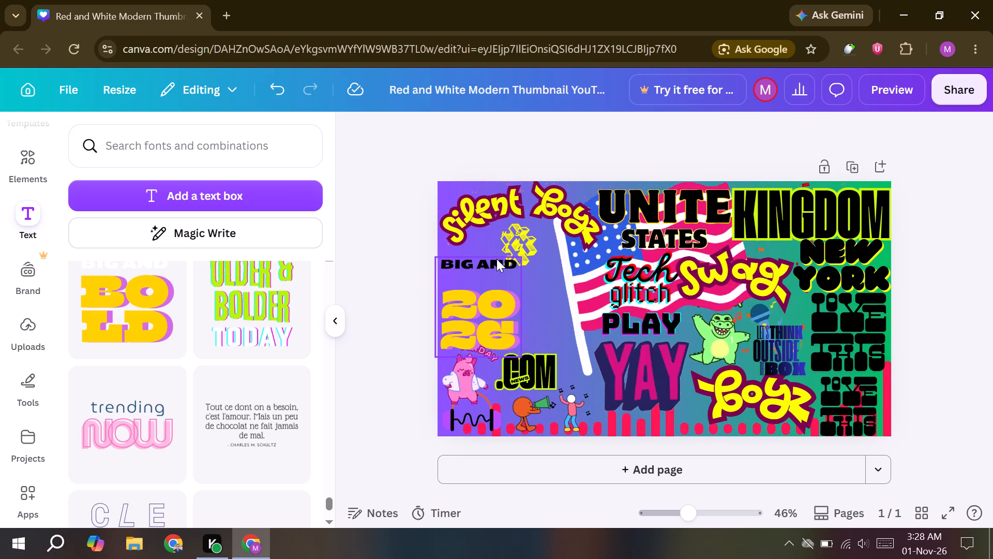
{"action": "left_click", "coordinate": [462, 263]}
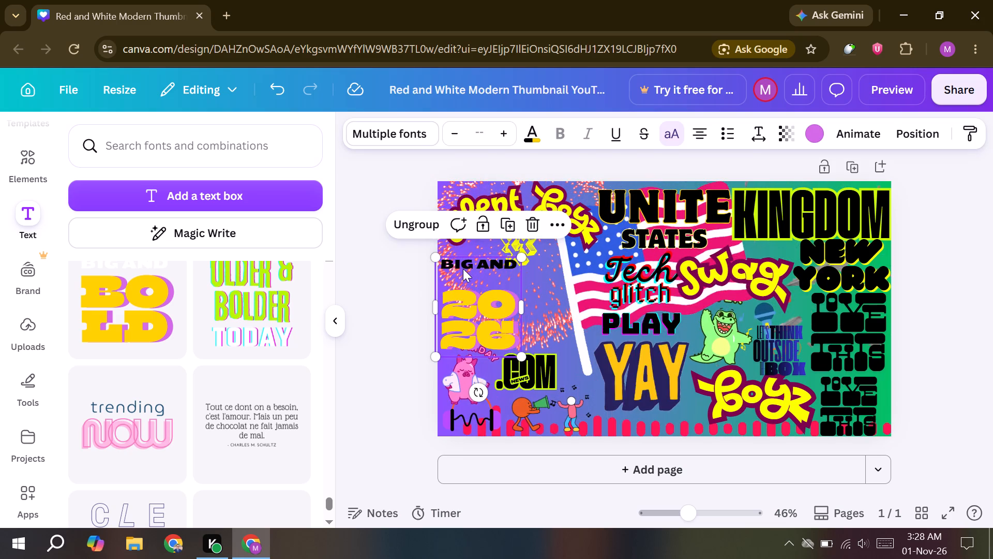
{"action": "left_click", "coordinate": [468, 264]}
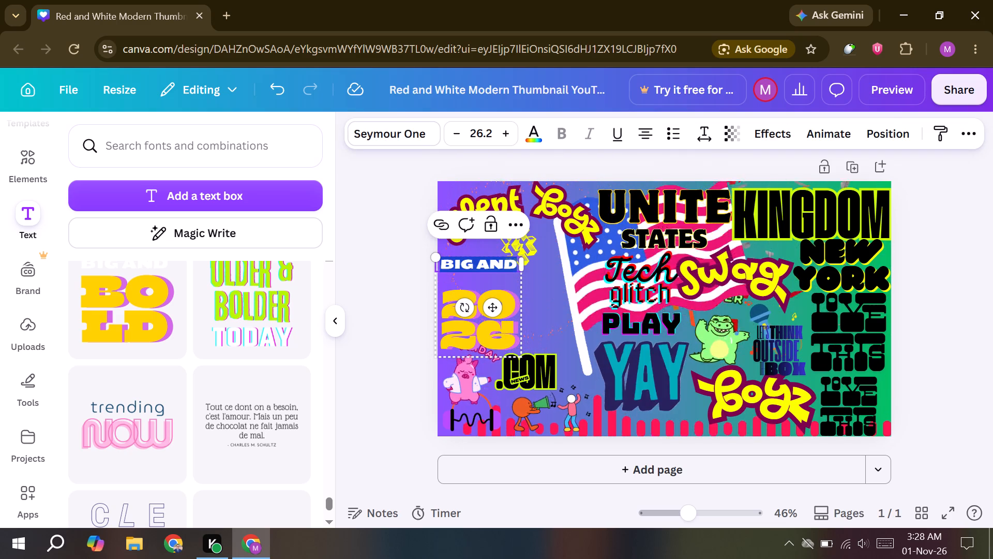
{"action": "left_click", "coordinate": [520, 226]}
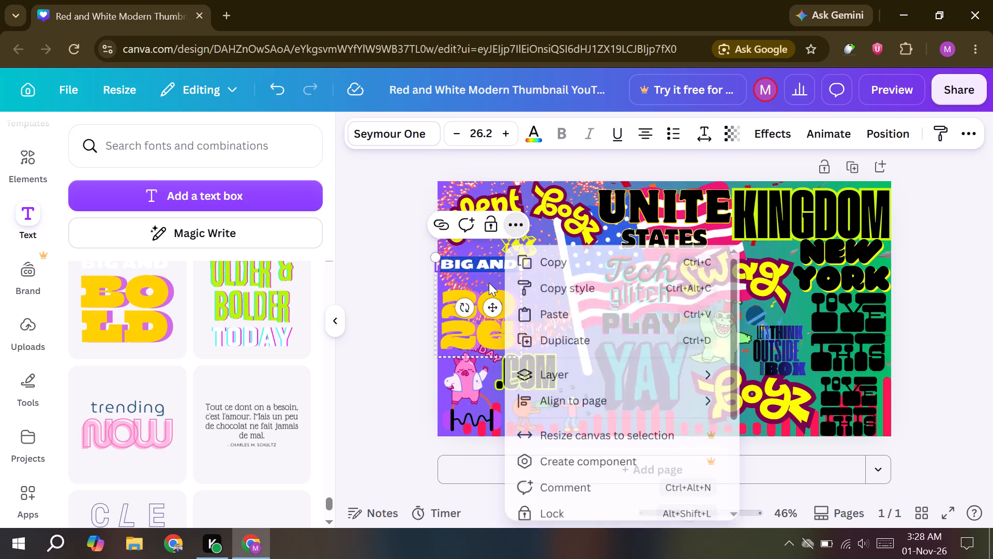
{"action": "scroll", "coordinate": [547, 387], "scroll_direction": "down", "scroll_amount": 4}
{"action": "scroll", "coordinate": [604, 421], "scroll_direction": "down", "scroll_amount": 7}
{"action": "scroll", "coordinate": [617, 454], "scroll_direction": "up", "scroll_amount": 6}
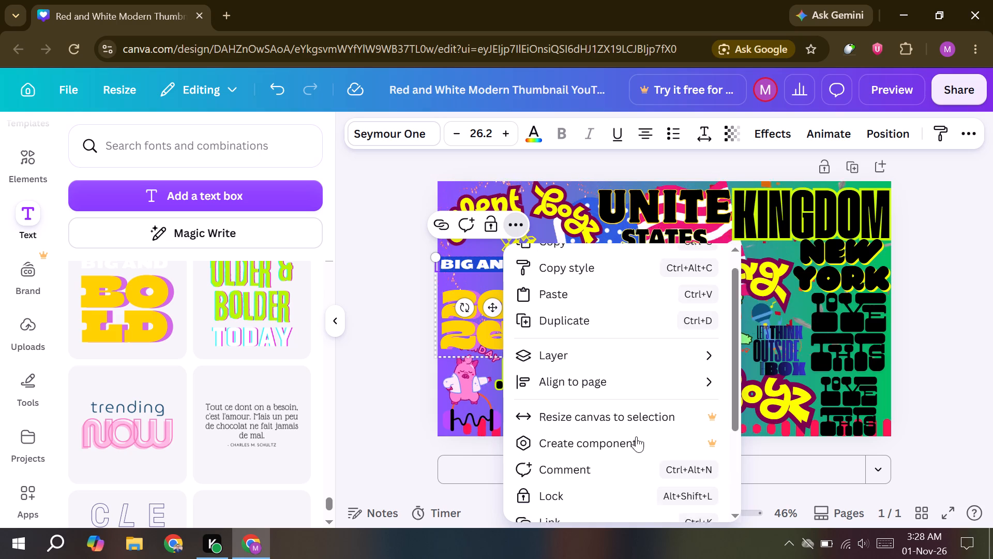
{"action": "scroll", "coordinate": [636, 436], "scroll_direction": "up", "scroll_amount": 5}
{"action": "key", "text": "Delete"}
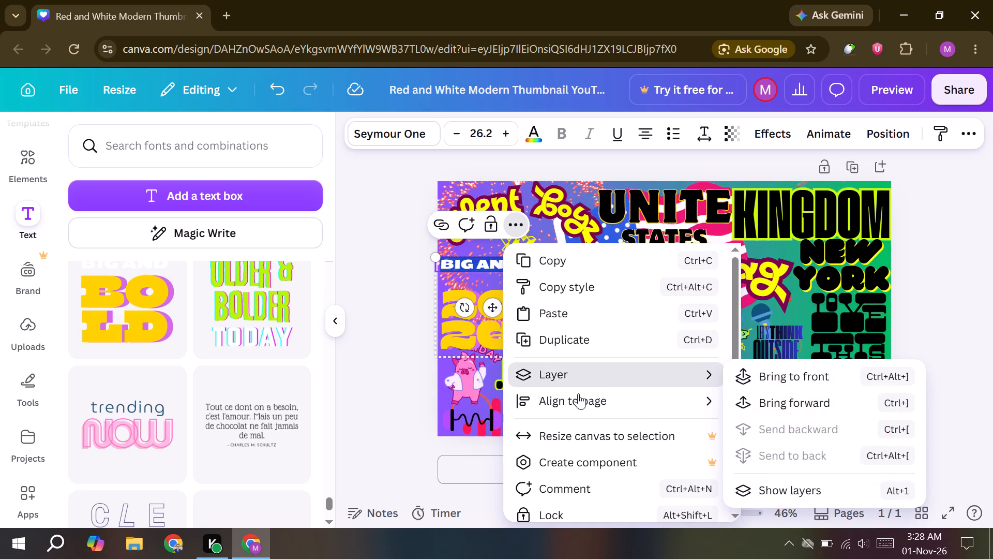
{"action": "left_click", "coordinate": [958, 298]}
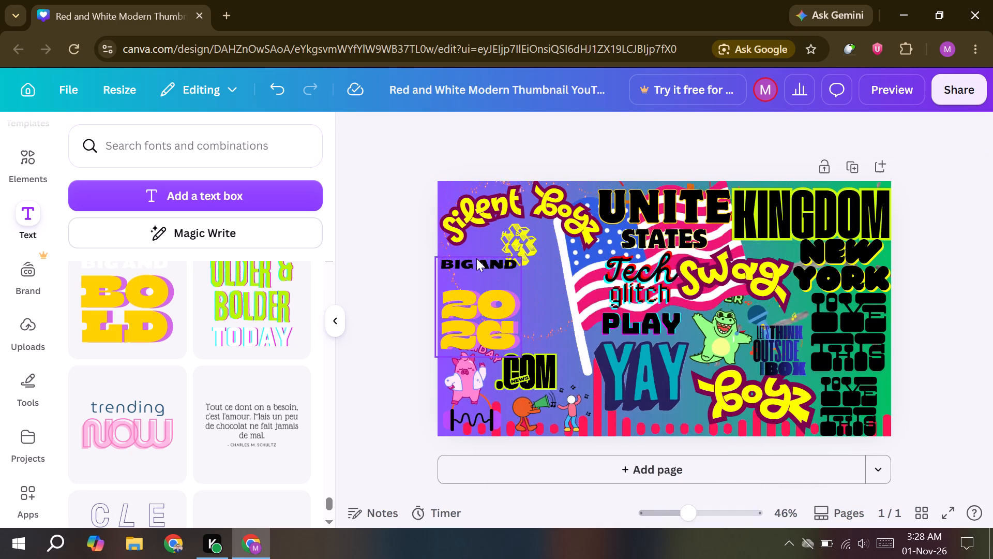
Delete the "BIG AND" line above the 2026 text.
{"action": "left_click", "coordinate": [468, 262]}
{"action": "left_click", "coordinate": [477, 260]}
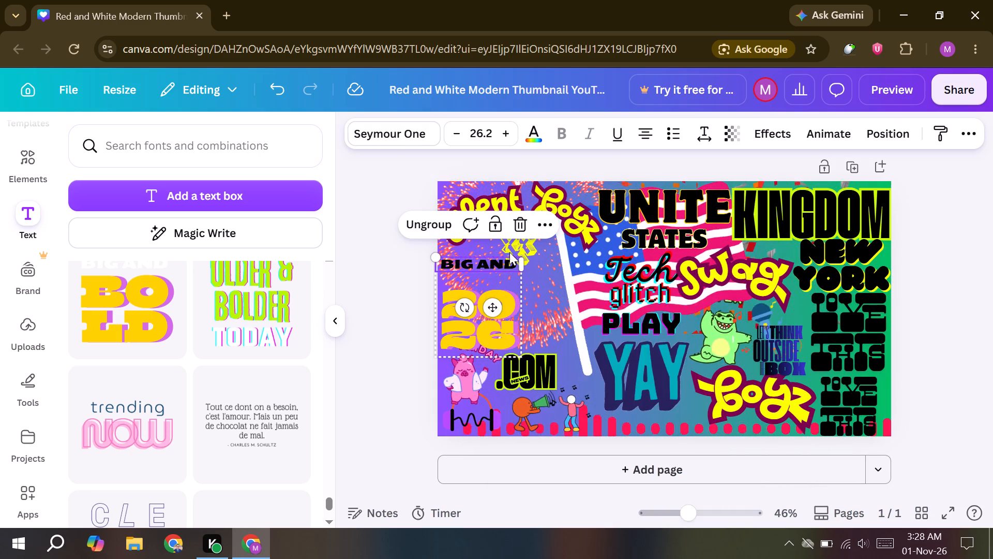
{"action": "left_click", "coordinate": [524, 227]}
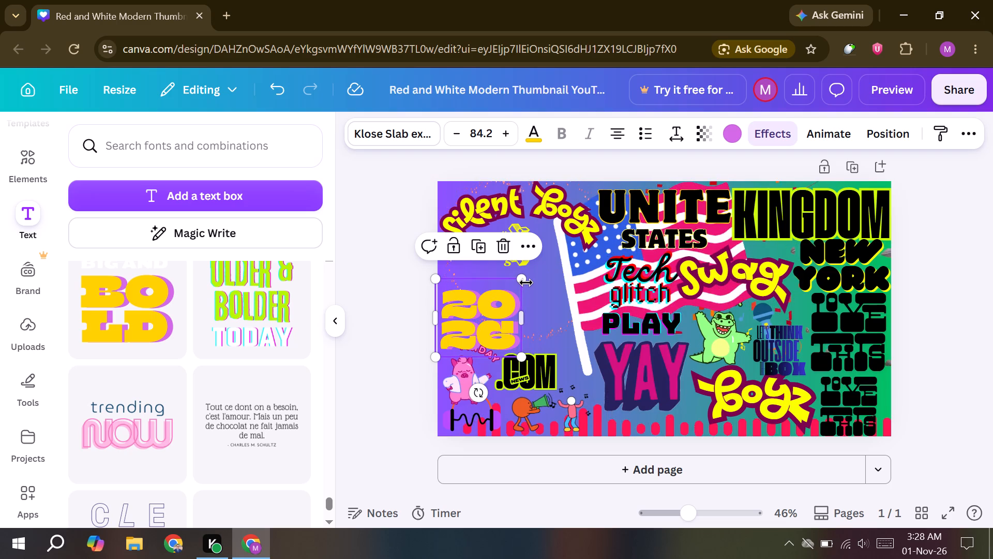
Shrink the 2026 text to font size 70.3 and move it below "Silent Boyz", beside the hashtag graphic.
{"action": "left_click_drag", "start_coordinate": [521, 282], "coordinate": [508, 287]}
{"action": "left_click_drag", "start_coordinate": [490, 315], "coordinate": [494, 285]}
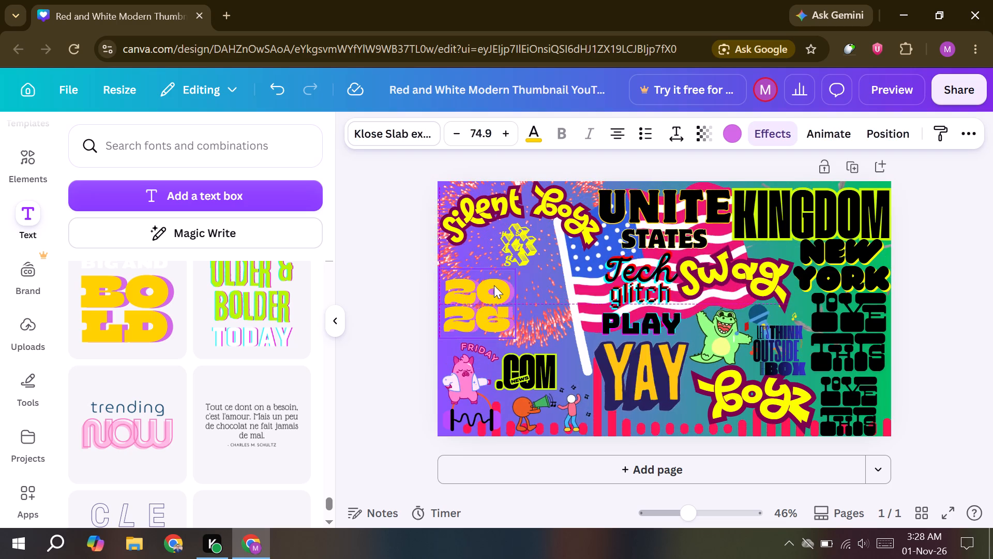
{"action": "left_click_drag", "start_coordinate": [494, 285], "coordinate": [487, 269]}
{"action": "left_click_drag", "start_coordinate": [510, 247], "coordinate": [504, 247]}
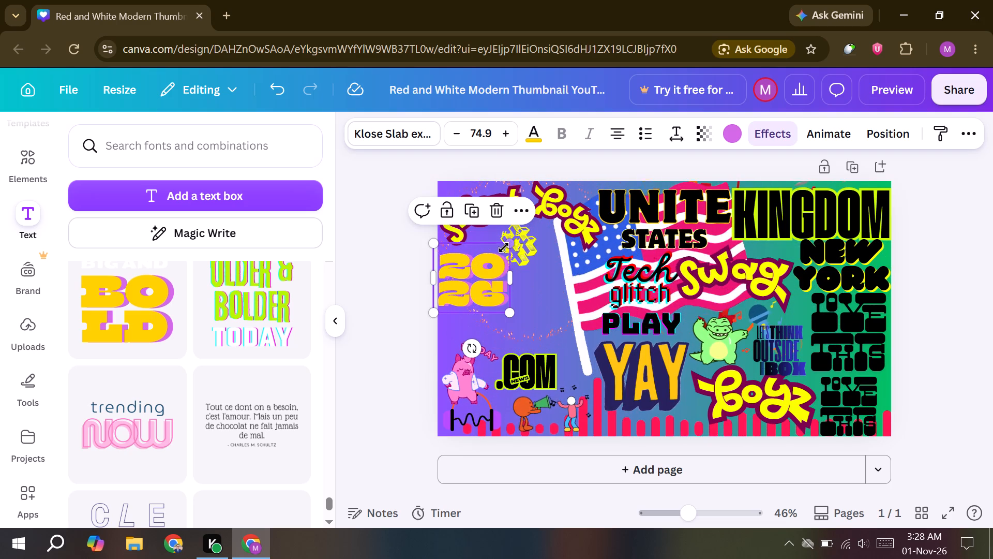
{"action": "left_click_drag", "start_coordinate": [504, 247], "coordinate": [502, 247]}
{"action": "left_click_drag", "start_coordinate": [488, 275], "coordinate": [488, 266]}
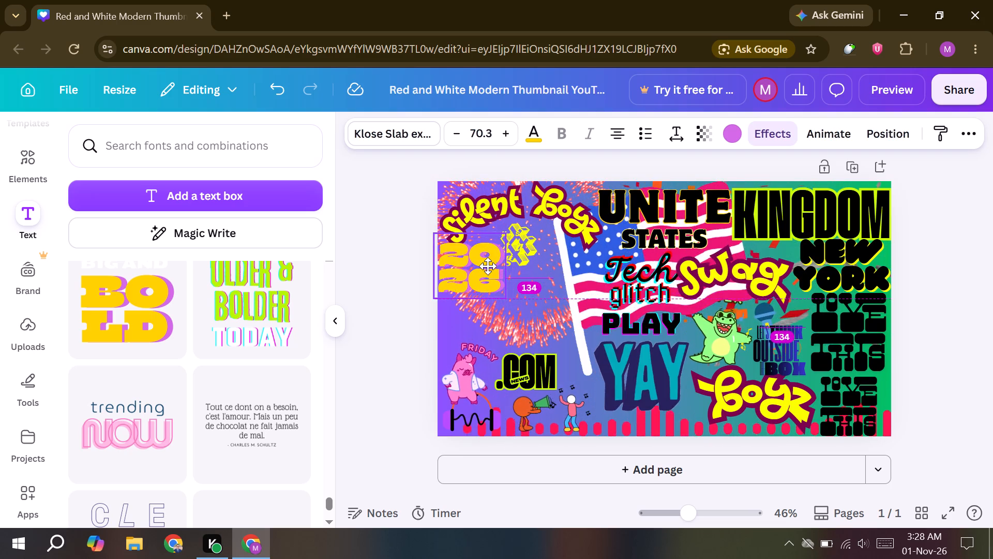
{"action": "left_click_drag", "start_coordinate": [488, 266], "coordinate": [490, 266]}
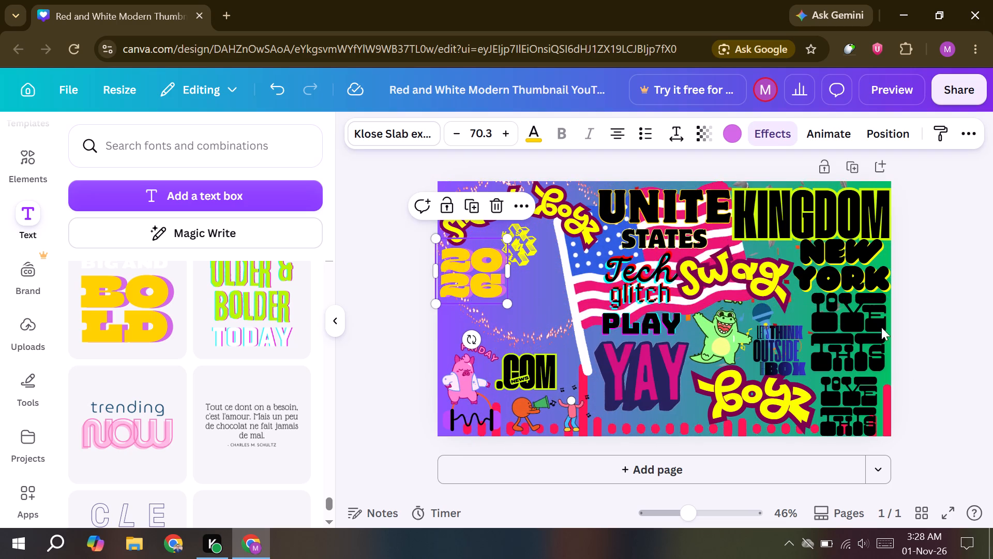
Nudge the 2026 text left and slightly up so it sits against the design's left edge.
{"action": "key", "text": "Left"}
{"action": "key", "text": "Left"}
{"action": "key", "text": "Left"}
{"action": "key", "text": "Left"}
{"action": "key", "text": "Left"}
{"action": "key", "text": "Left"}
{"action": "key", "text": "Left"}
{"action": "key", "text": "Left"}
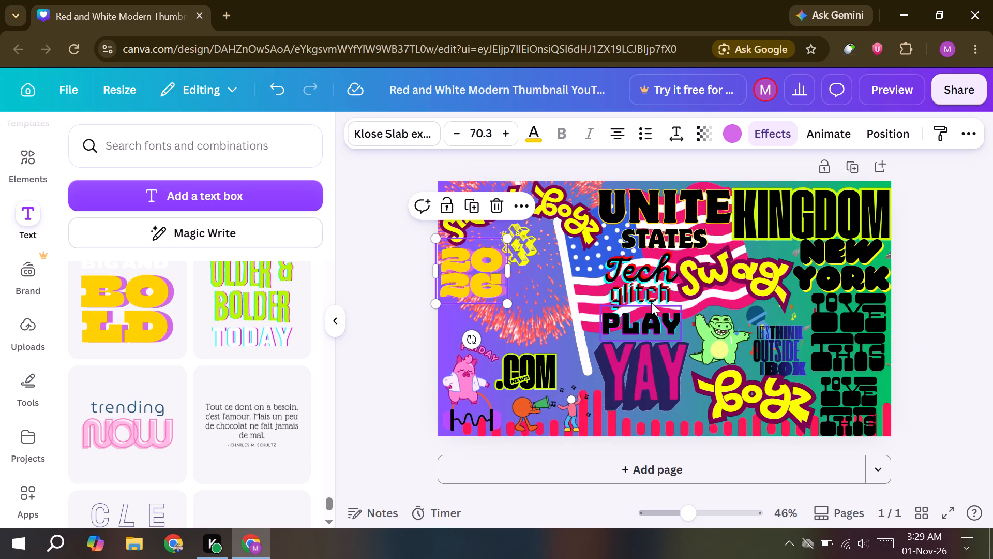
{"action": "key", "text": "Left"}
{"action": "key", "text": "Left"}
{"action": "key", "text": "Left"}
{"action": "key", "text": "Left"}
{"action": "key", "text": "Left"}
{"action": "key", "text": "Left"}
{"action": "key", "text": "Left"}
{"action": "key", "text": "Left"}
{"action": "key", "text": "Left"}
{"action": "key", "text": "Left"}
{"action": "key", "text": "Left"}
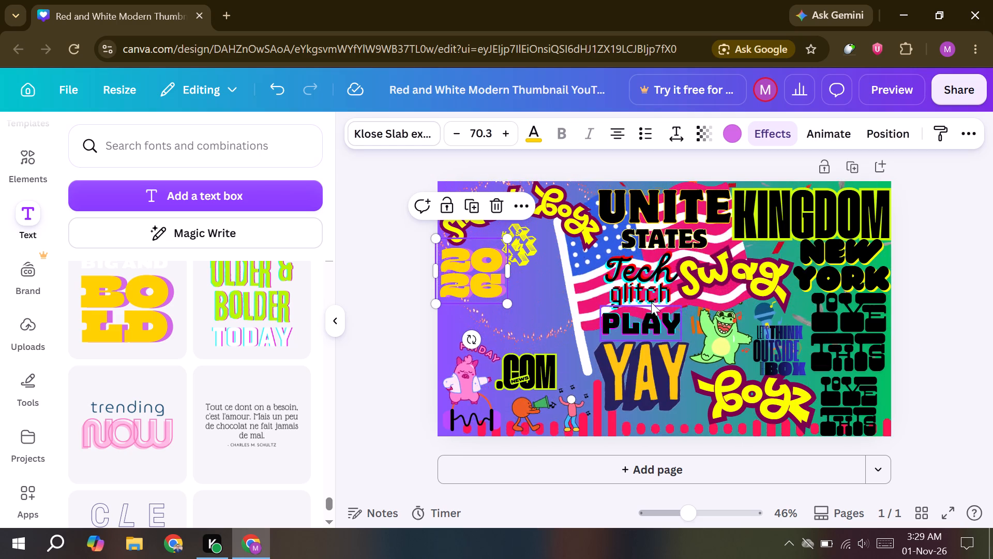
{"action": "key", "text": "Left"}
{"action": "key", "text": "Left"}
{"action": "key", "text": "Left"}
{"action": "left_click", "coordinate": [974, 270]}
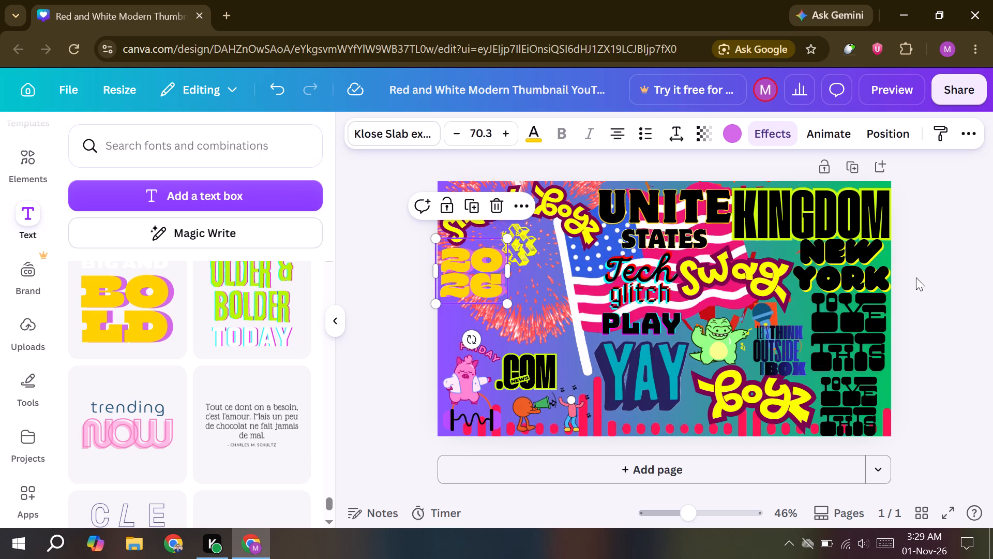
{"action": "left_click", "coordinate": [471, 268]}
{"action": "key", "text": "Left"}
{"action": "key", "text": "Left"}
{"action": "key", "text": "Left"}
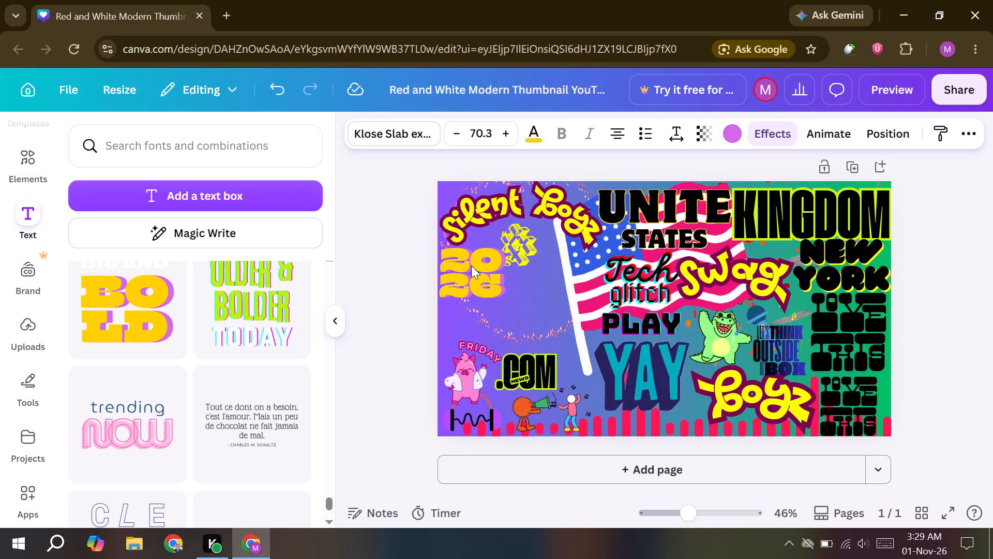
{"action": "key", "text": "Left"}
{"action": "key", "text": "Up"}
{"action": "key", "text": "Up"}
{"action": "key", "text": "Up"}
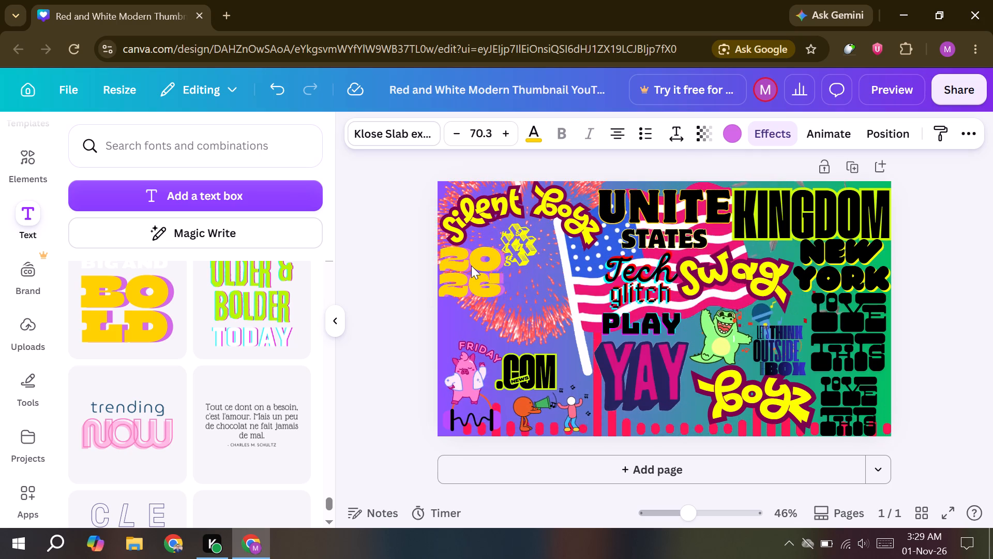
{"action": "key", "text": "Up"}
{"action": "key", "text": "Left"}
{"action": "key", "text": "Left"}
{"action": "key", "text": "Left"}
{"action": "key", "text": "Left"}
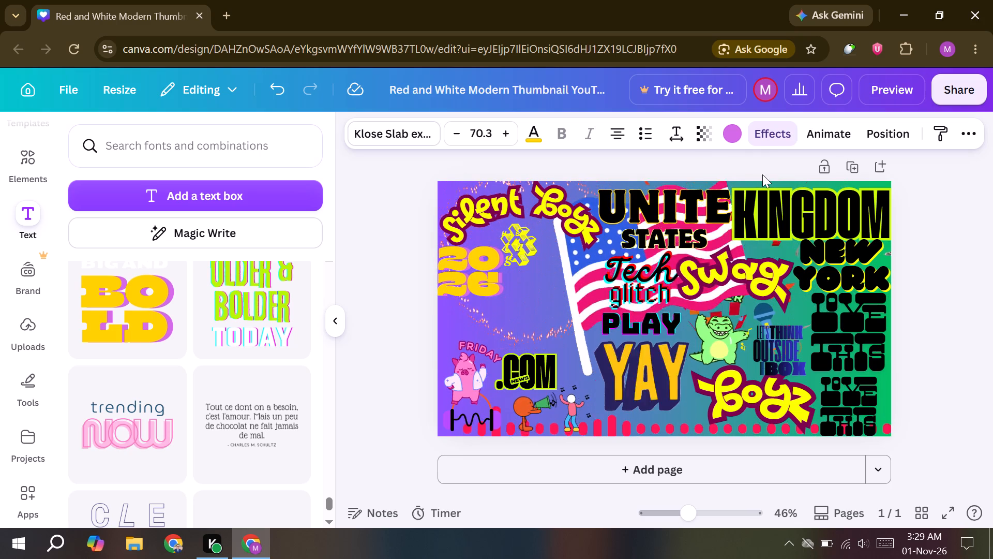
{"action": "left_click", "coordinate": [941, 252]}
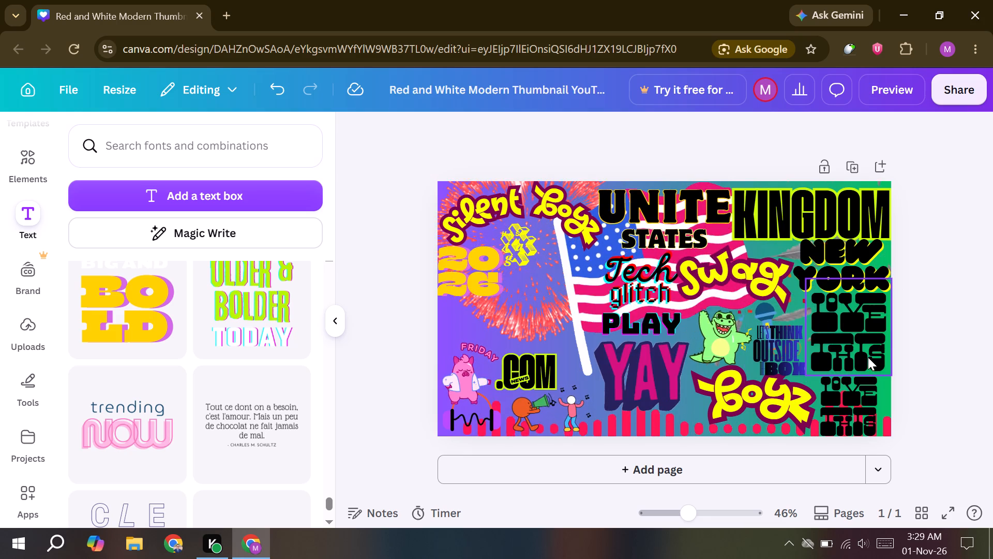
Browse the ready-made font combinations for another decorative text graphic.
{"action": "left_click", "coordinate": [946, 247]}
{"action": "scroll", "coordinate": [276, 325], "scroll_direction": "down", "scroll_amount": 3}
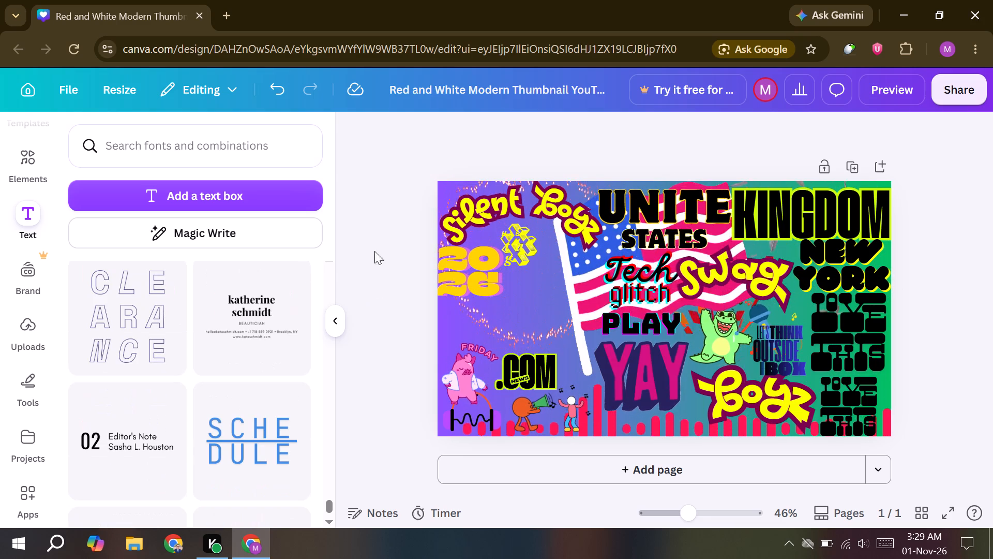
{"action": "scroll", "coordinate": [275, 383], "scroll_direction": "down", "scroll_amount": 3}
{"action": "scroll", "coordinate": [230, 383], "scroll_direction": "down", "scroll_amount": 4}
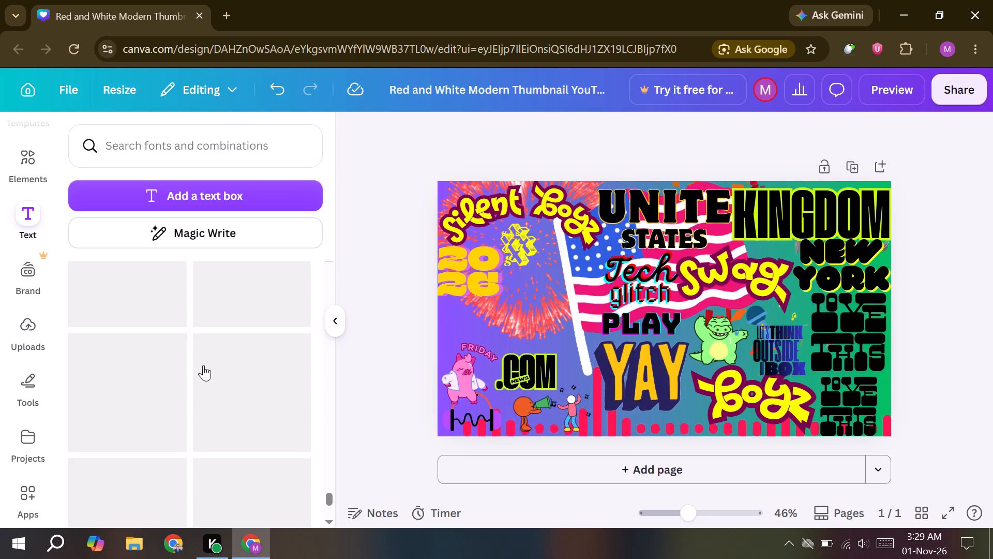
{"action": "scroll", "coordinate": [198, 367], "scroll_direction": "down", "scroll_amount": 2}
{"action": "scroll", "coordinate": [215, 363], "scroll_direction": "up", "scroll_amount": 1}
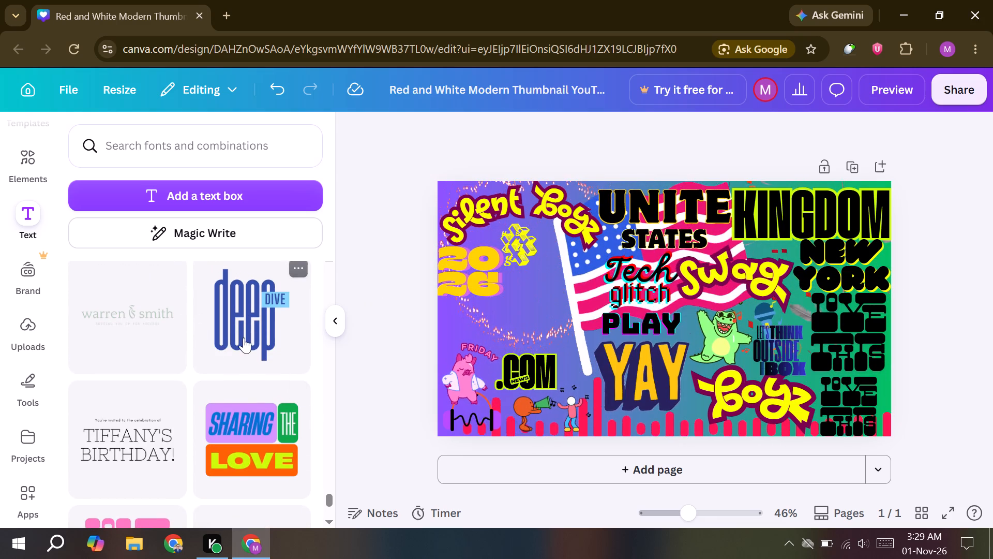
{"action": "scroll", "coordinate": [244, 337], "scroll_direction": "down", "scroll_amount": 2}
{"action": "scroll", "coordinate": [237, 347], "scroll_direction": "up", "scroll_amount": 3}
{"action": "scroll", "coordinate": [232, 357], "scroll_direction": "down", "scroll_amount": 3}
{"action": "scroll", "coordinate": [188, 375], "scroll_direction": "down", "scroll_amount": 1}
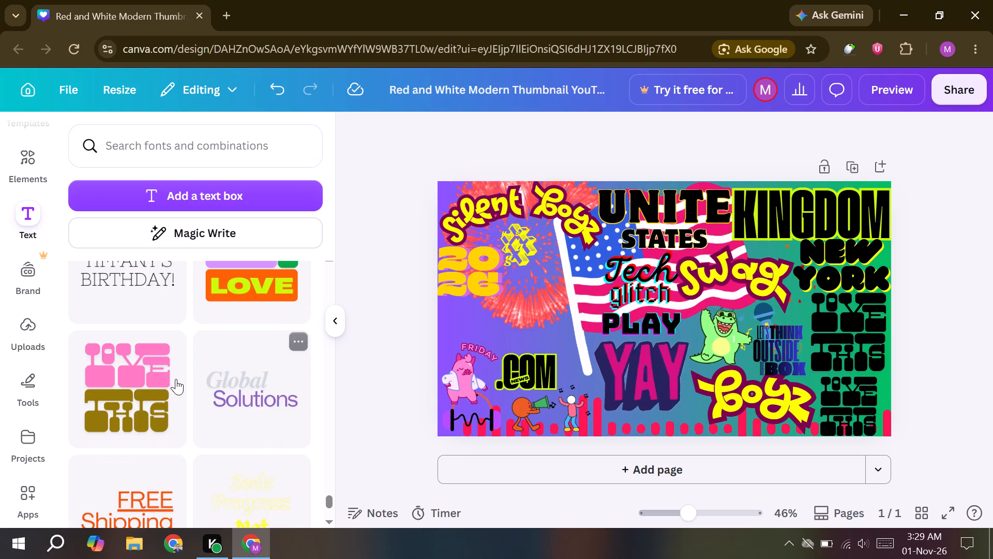
{"action": "scroll", "coordinate": [163, 381], "scroll_direction": "down", "scroll_amount": 1}
Move the .COM graphic up to sit below the hashtag graphic, beside the 2026 text.
{"action": "left_click", "coordinate": [524, 379]}
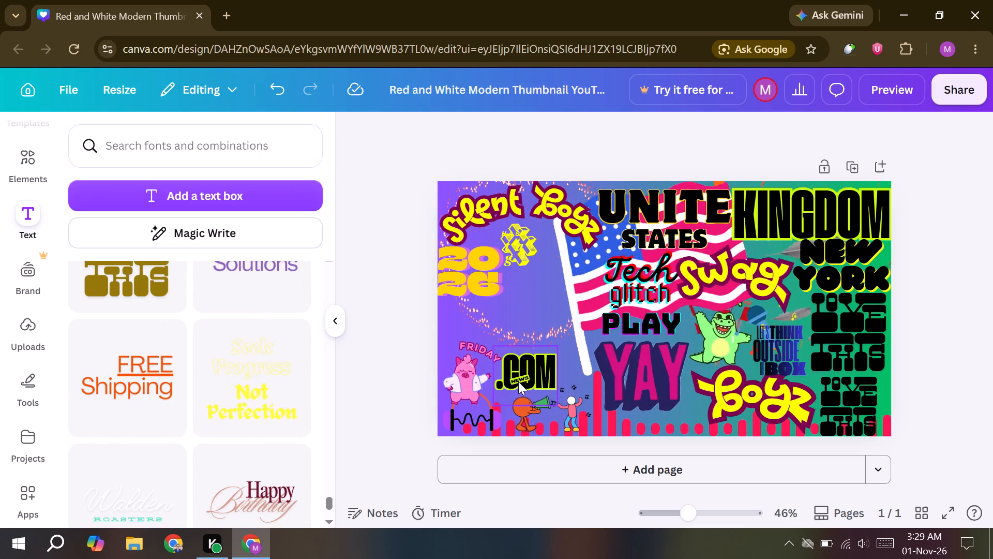
{"action": "left_click_drag", "start_coordinate": [520, 378], "coordinate": [519, 298]}
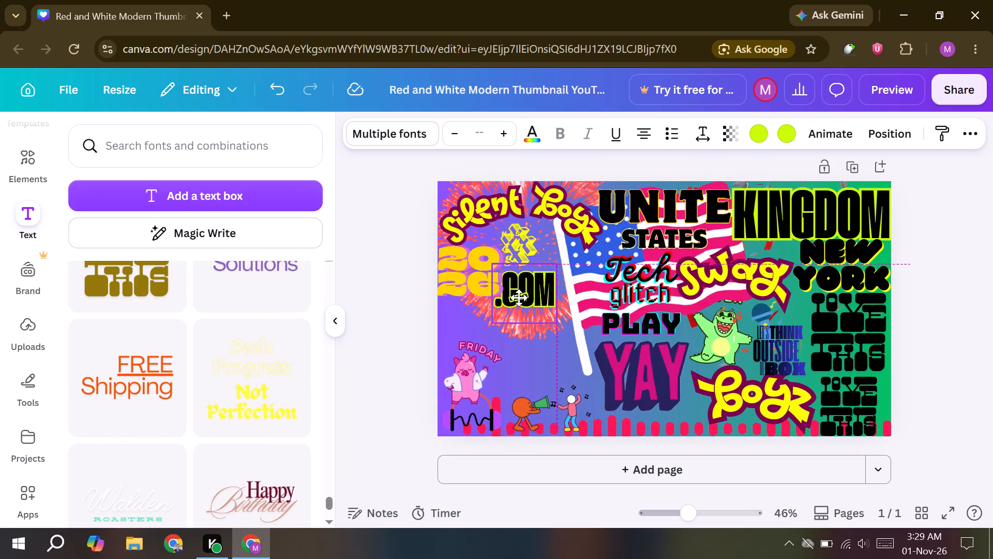
{"action": "left_click_drag", "start_coordinate": [519, 298], "coordinate": [524, 296]}
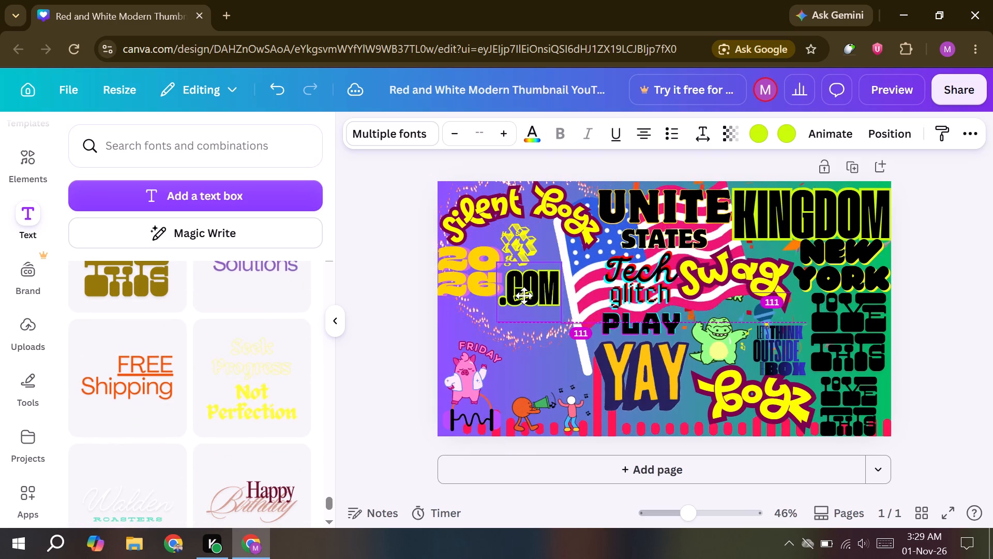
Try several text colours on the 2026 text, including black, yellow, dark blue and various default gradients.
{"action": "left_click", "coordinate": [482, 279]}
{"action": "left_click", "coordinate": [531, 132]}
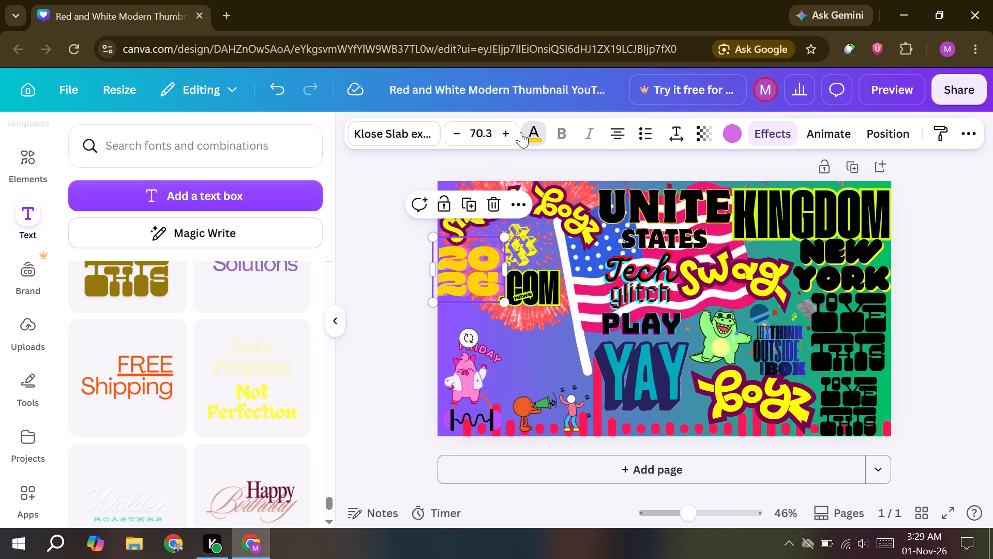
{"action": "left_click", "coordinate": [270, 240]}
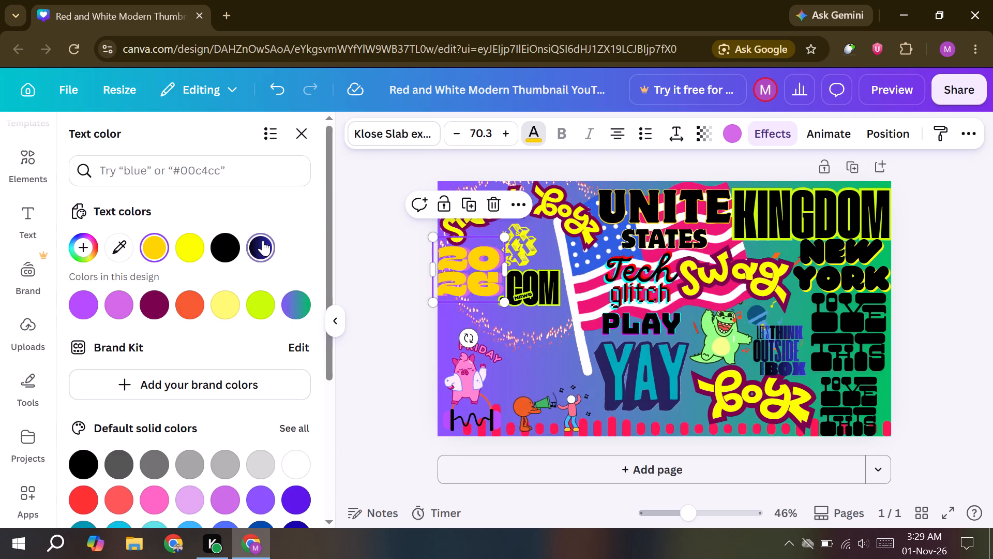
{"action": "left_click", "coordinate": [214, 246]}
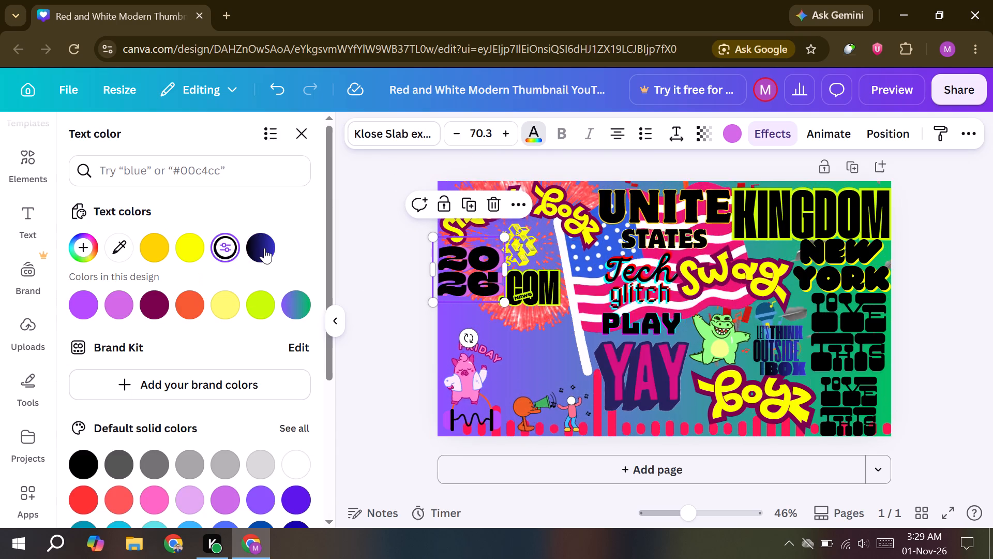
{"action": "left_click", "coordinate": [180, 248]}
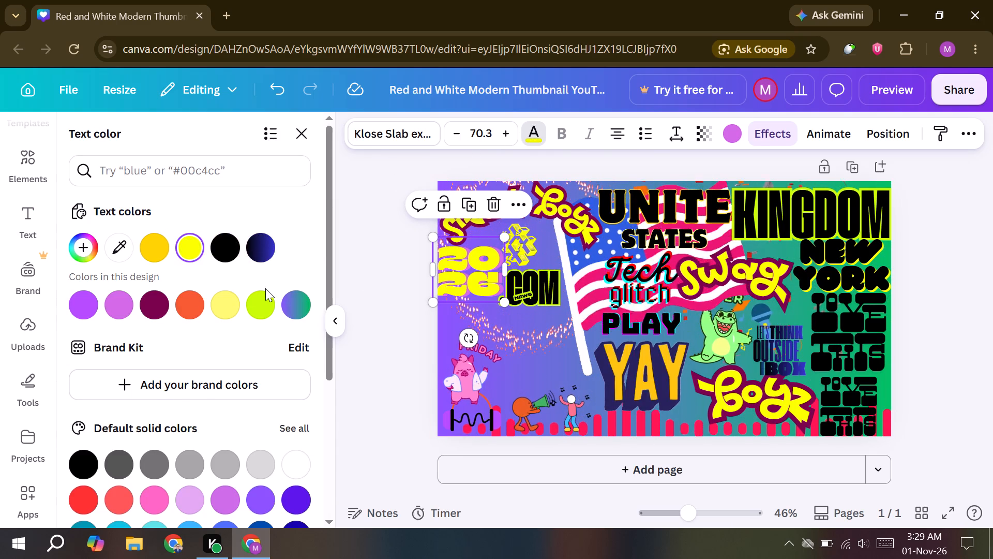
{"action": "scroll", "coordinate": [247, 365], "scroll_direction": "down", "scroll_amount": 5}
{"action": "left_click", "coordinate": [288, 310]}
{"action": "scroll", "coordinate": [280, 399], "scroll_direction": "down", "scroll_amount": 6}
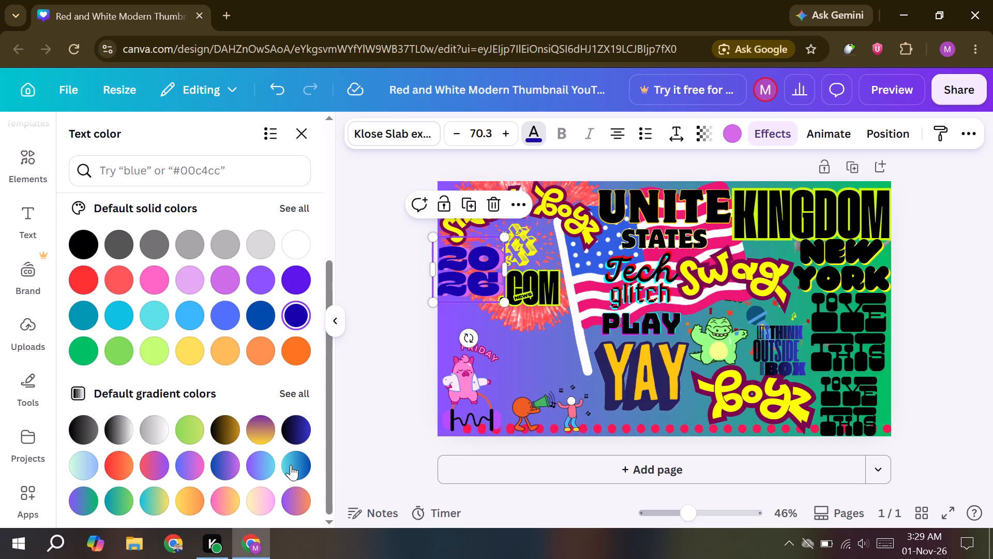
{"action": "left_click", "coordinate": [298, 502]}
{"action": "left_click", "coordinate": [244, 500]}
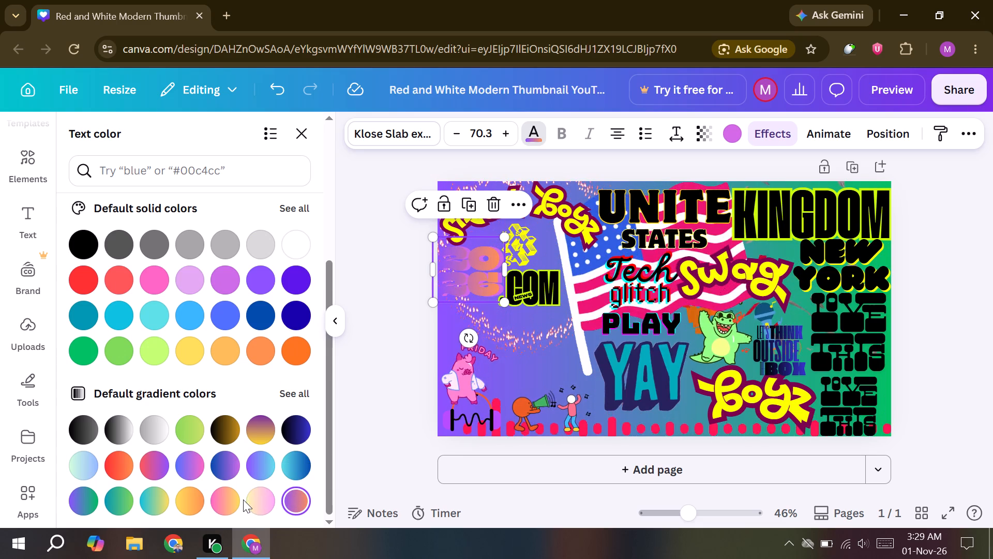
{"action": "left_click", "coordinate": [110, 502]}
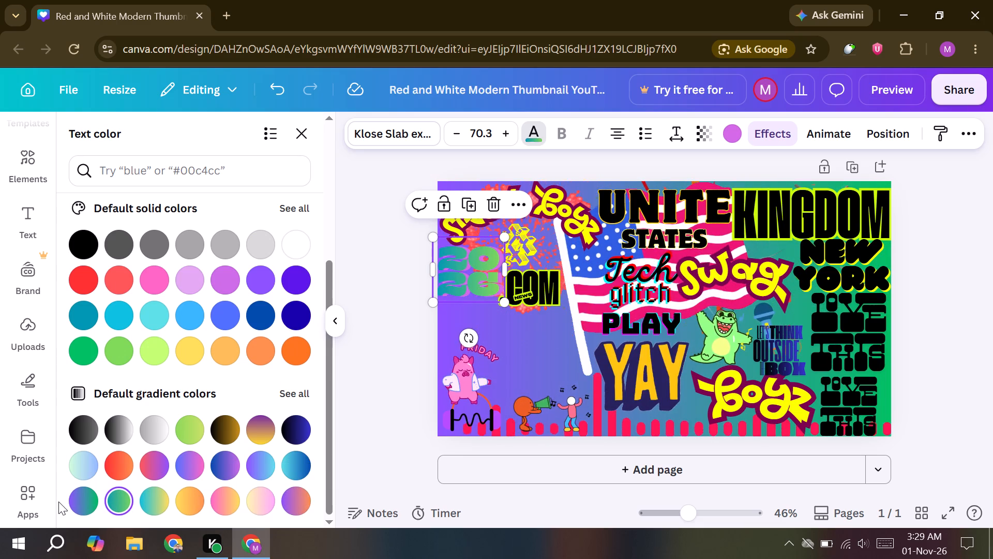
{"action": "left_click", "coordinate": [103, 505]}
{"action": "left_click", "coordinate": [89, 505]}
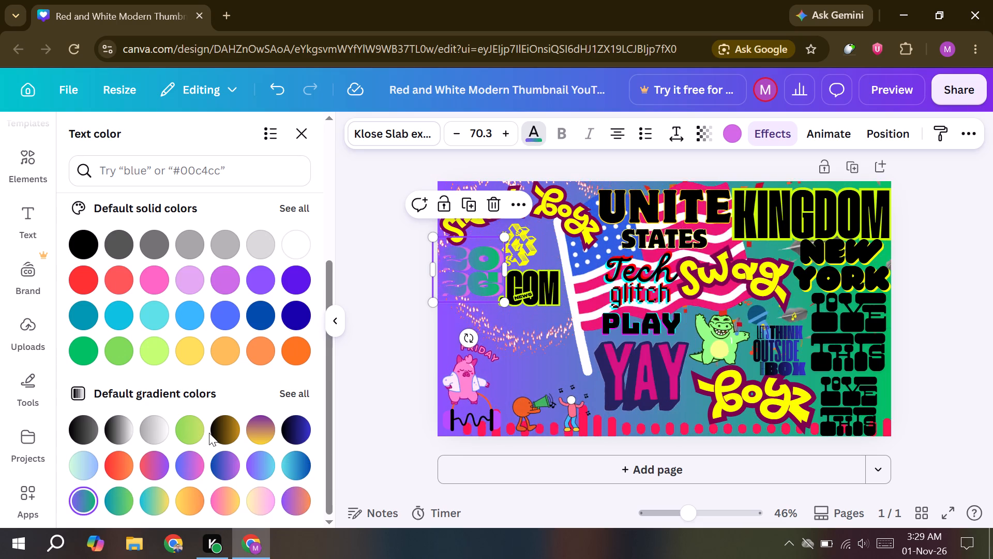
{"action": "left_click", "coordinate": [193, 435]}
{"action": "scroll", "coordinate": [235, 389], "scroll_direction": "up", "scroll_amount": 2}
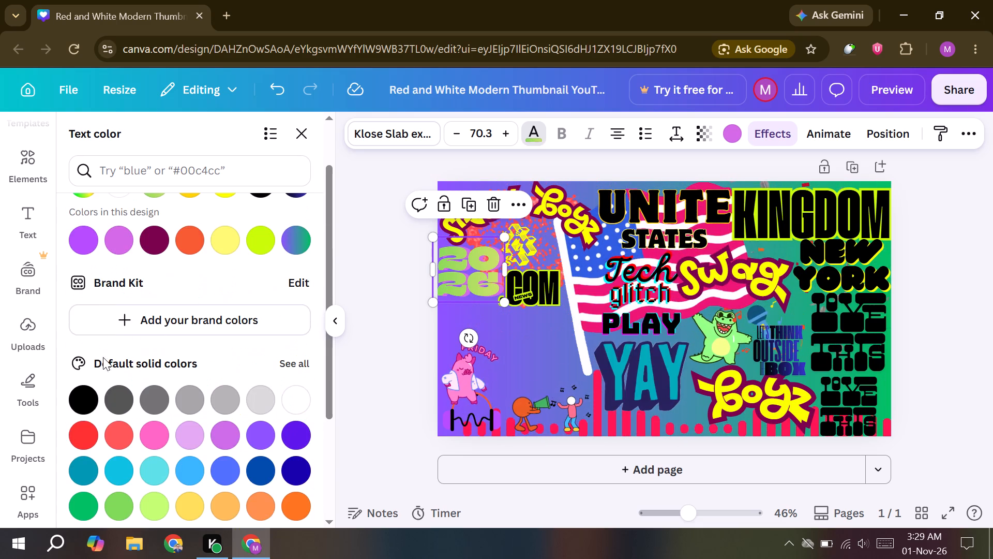
Set the 2026 text colour to solid black.
{"action": "left_click", "coordinate": [84, 402]}
{"action": "double_click", "coordinate": [388, 328]}
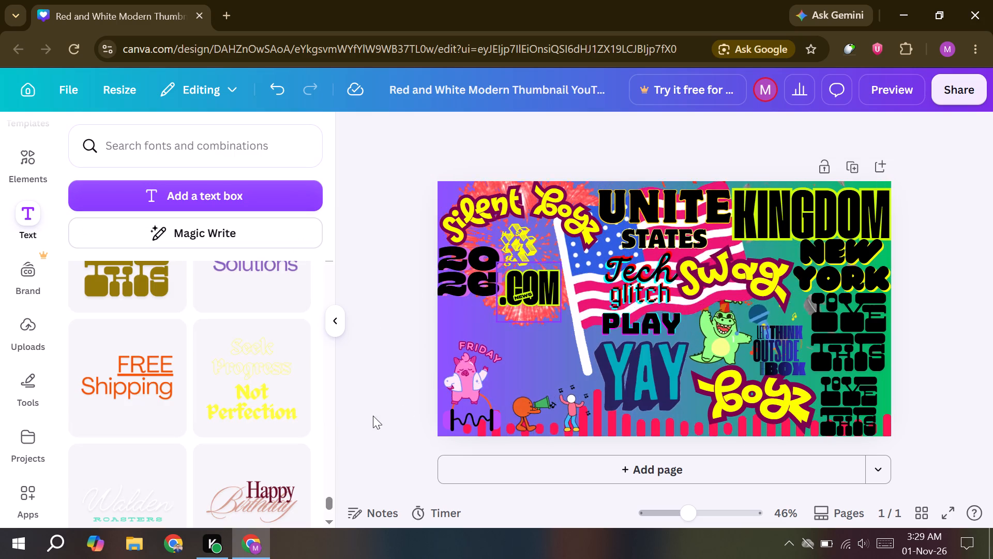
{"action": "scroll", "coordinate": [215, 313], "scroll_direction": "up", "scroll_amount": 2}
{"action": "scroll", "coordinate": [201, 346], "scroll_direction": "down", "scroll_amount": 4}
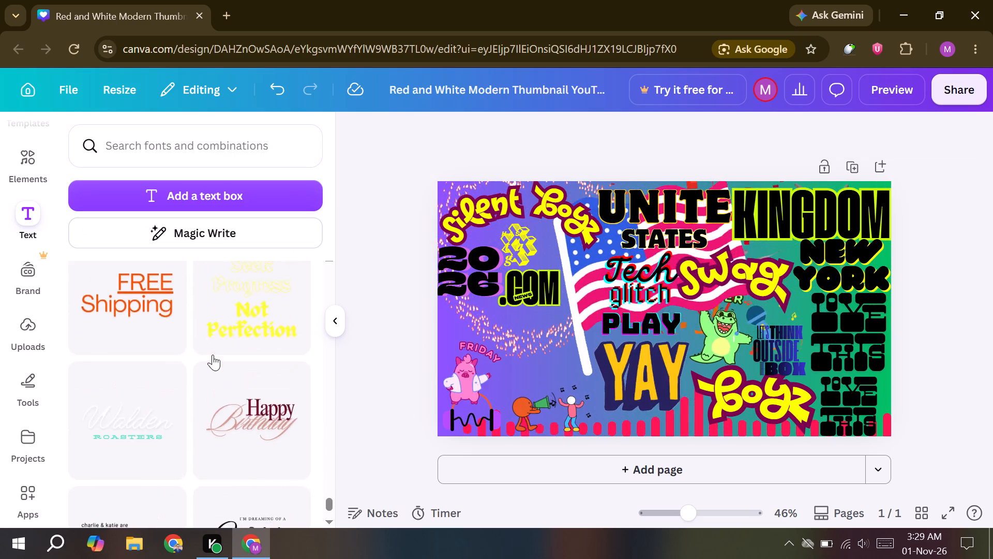
Shrink the pink pig "FRIDAY" graphic to roughly two-thirds of its size, keeping its lower-left corner in place.
{"action": "left_click", "coordinate": [473, 363]}
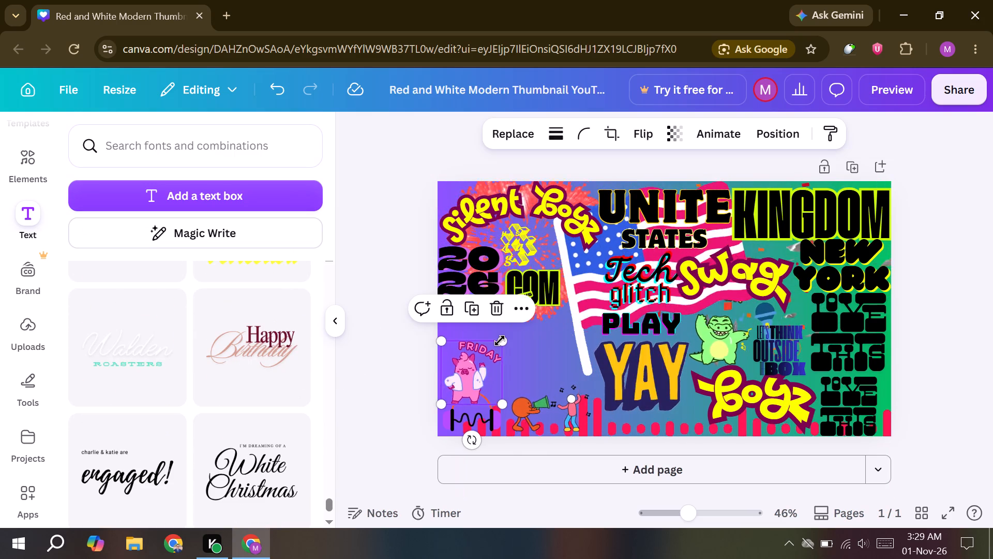
{"action": "left_click_drag", "start_coordinate": [501, 339], "coordinate": [487, 369]}
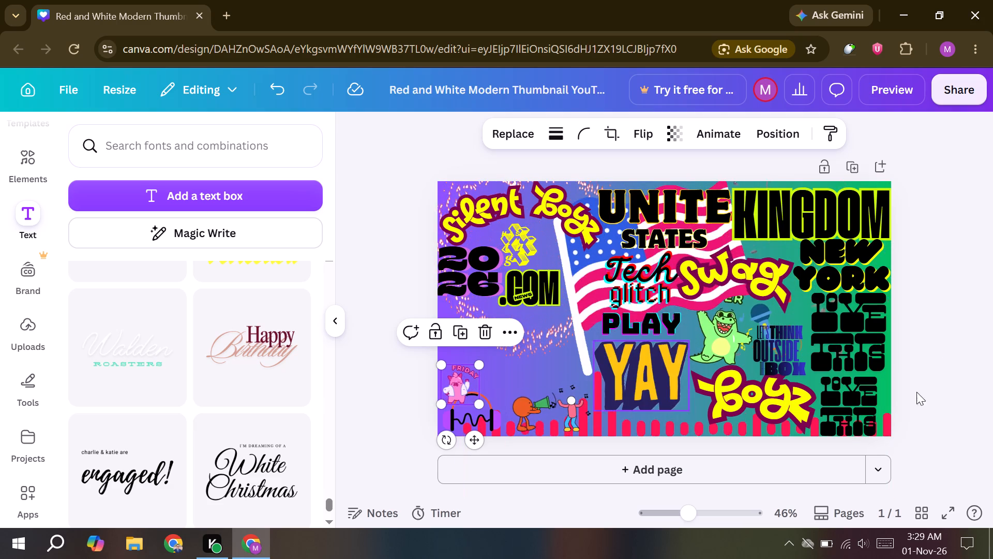
{"action": "left_click", "coordinate": [946, 353]}
Add the "BABY BOY!" font combination to the design.
{"action": "scroll", "coordinate": [160, 346], "scroll_direction": "down", "scroll_amount": 3}
{"action": "scroll", "coordinate": [267, 381], "scroll_direction": "down", "scroll_amount": 1}
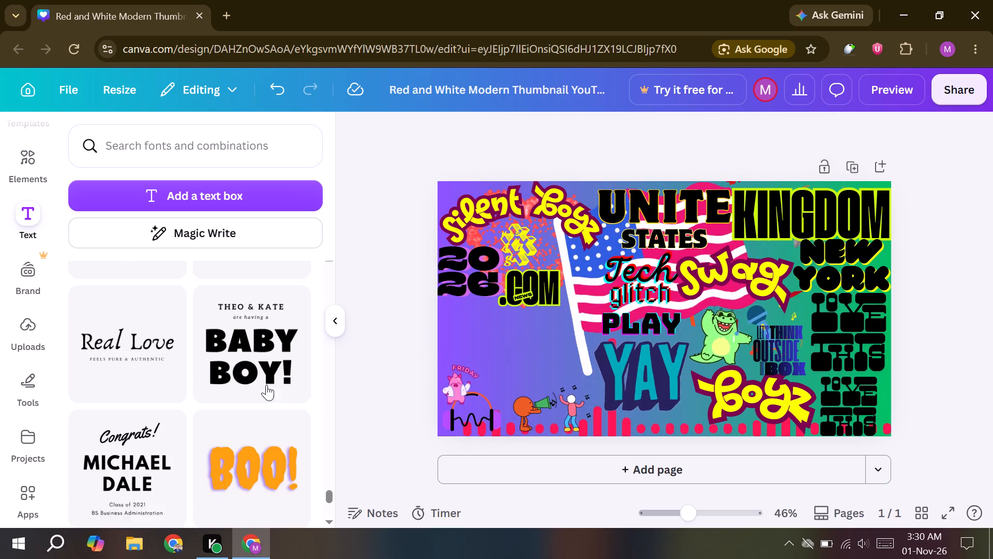
{"action": "scroll", "coordinate": [262, 331], "scroll_direction": "up", "scroll_amount": 1}
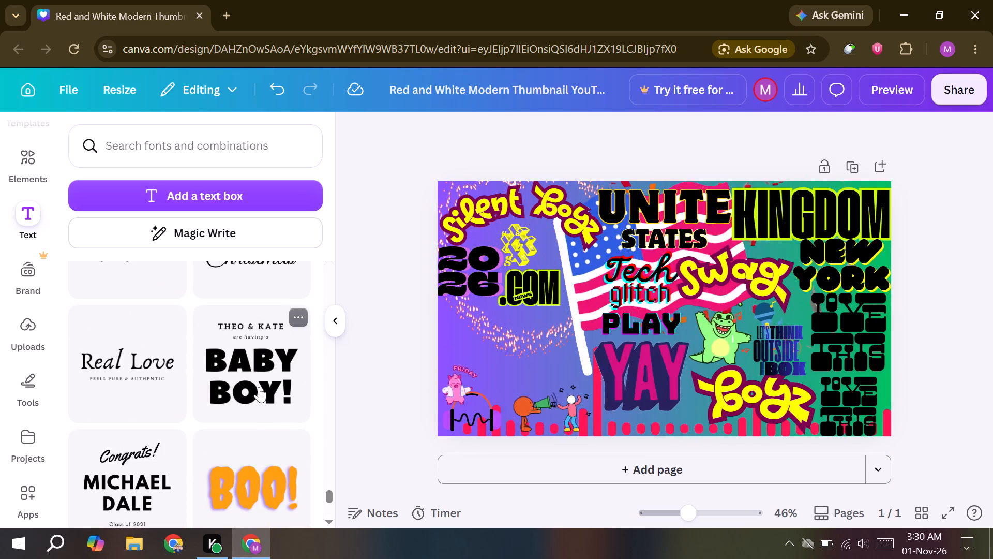
{"action": "left_click", "coordinate": [257, 386]}
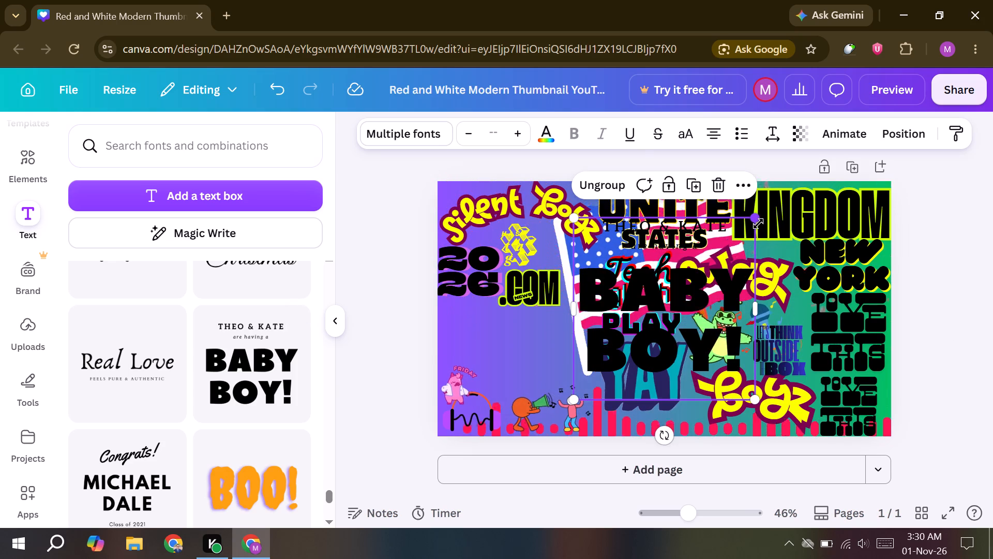
Shrink the BABY BOY! group to roughly two-thirds of its size and move it to the thumbnail's lower-left area beneath .COM.
{"action": "left_click_drag", "start_coordinate": [751, 227], "coordinate": [789, 298]}
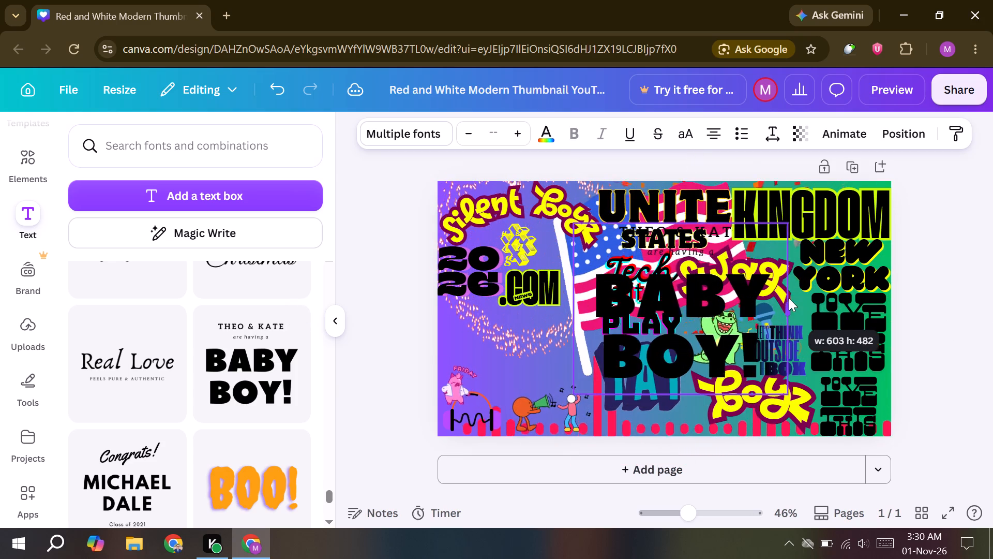
{"action": "left_click_drag", "start_coordinate": [789, 298], "coordinate": [763, 303]}
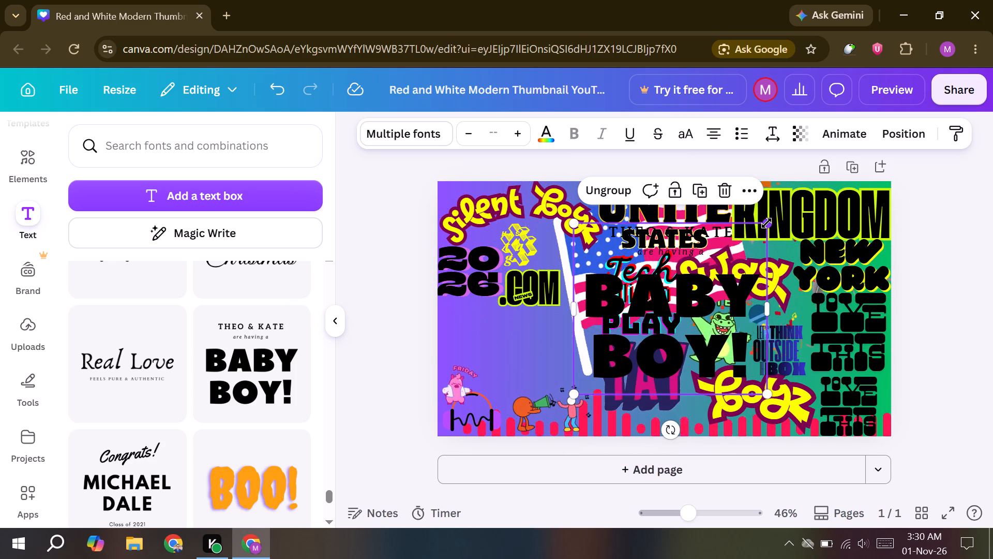
{"action": "left_click_drag", "start_coordinate": [766, 223], "coordinate": [693, 299]}
{"action": "left_click_drag", "start_coordinate": [653, 342], "coordinate": [597, 345]}
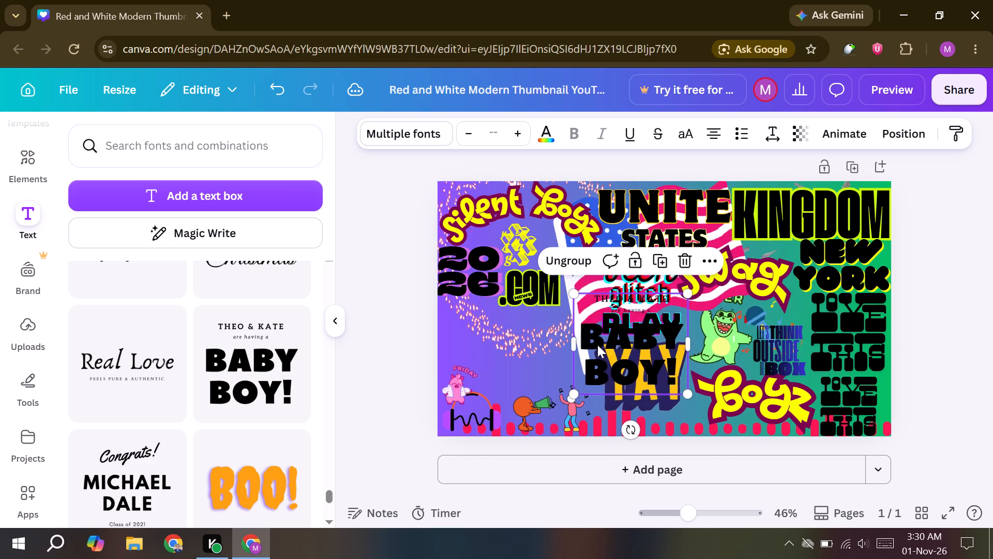
{"action": "left_click_drag", "start_coordinate": [597, 345], "coordinate": [536, 359]}
Delete the "THEO & KATE" and "are having a" lines from the BABY BOY! group.
{"action": "left_click", "coordinate": [531, 315]}
{"action": "left_click", "coordinate": [535, 310]}
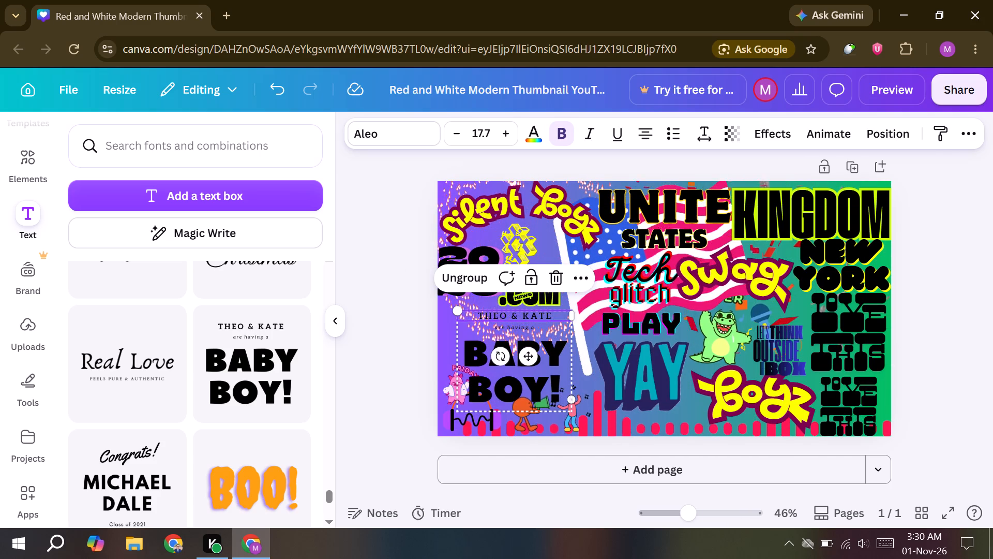
{"action": "left_click", "coordinate": [544, 327]}
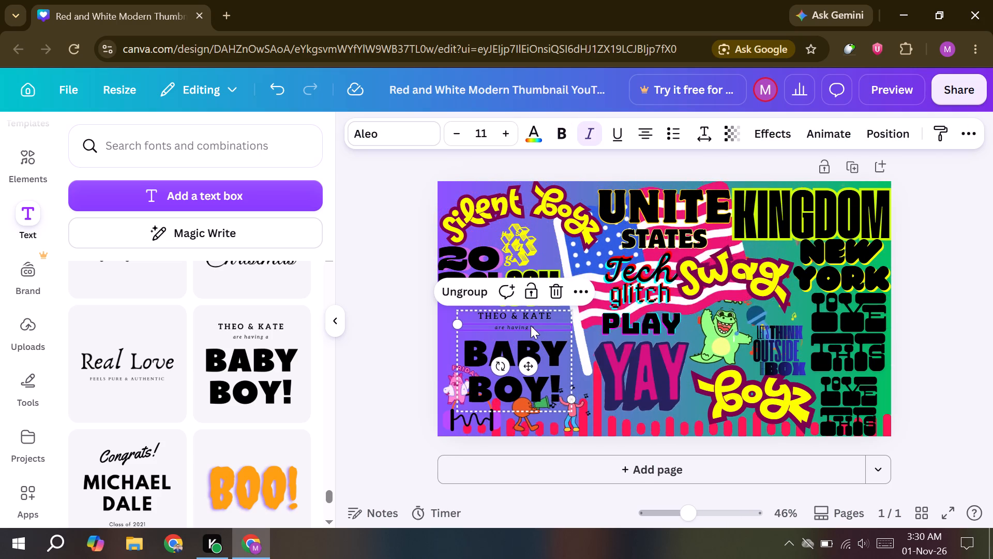
{"action": "left_click", "coordinate": [552, 289]}
{"action": "left_click", "coordinate": [536, 314]}
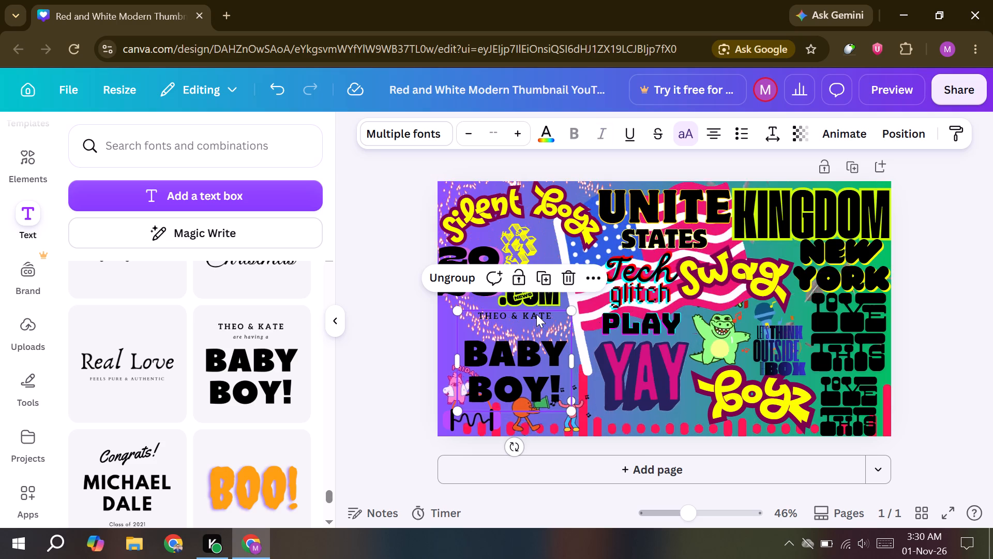
{"action": "left_click", "coordinate": [548, 277]}
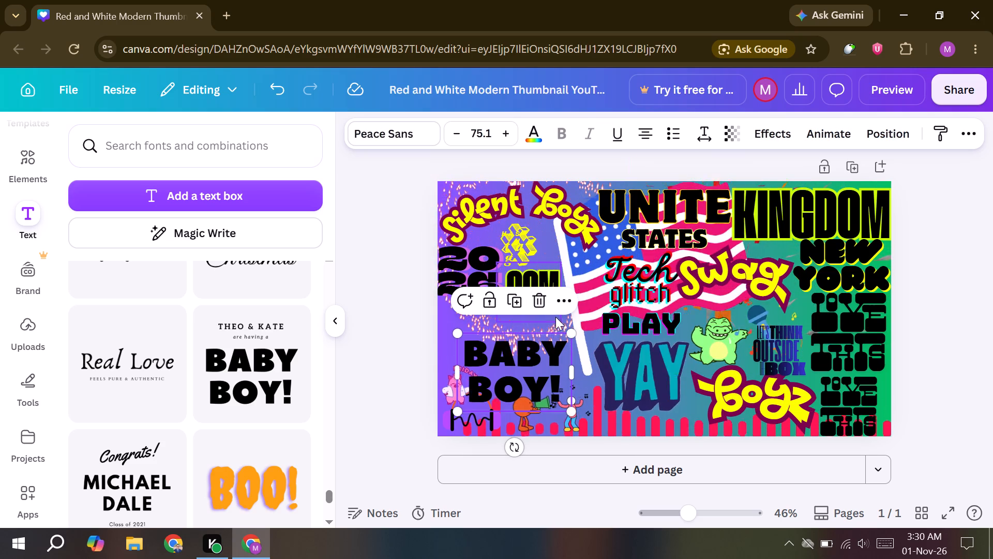
Resize the BABY BOY! text to font size 72.8 and place it directly beneath the 2026 text at the thumbnail's left edge.
{"action": "left_click", "coordinate": [975, 305]}
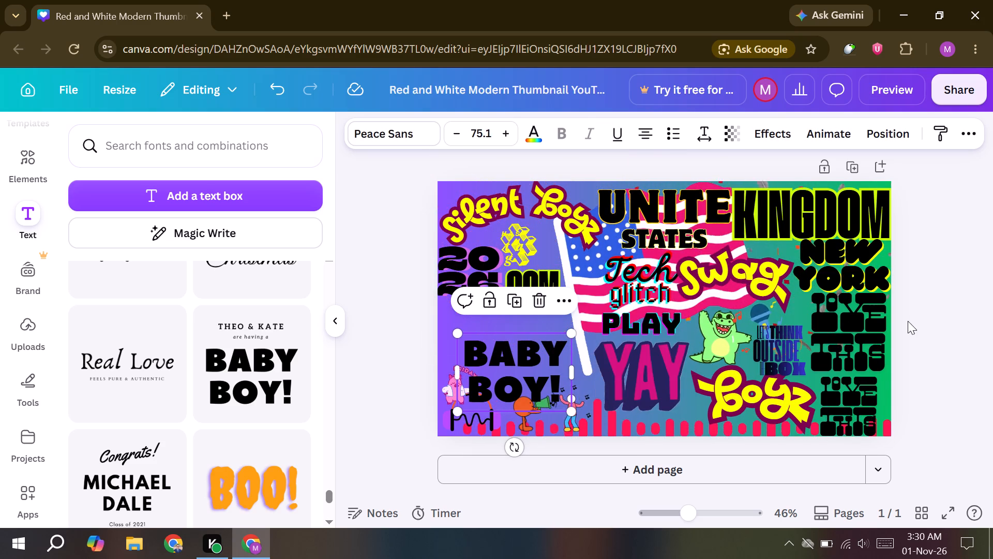
{"action": "left_click", "coordinate": [545, 359]}
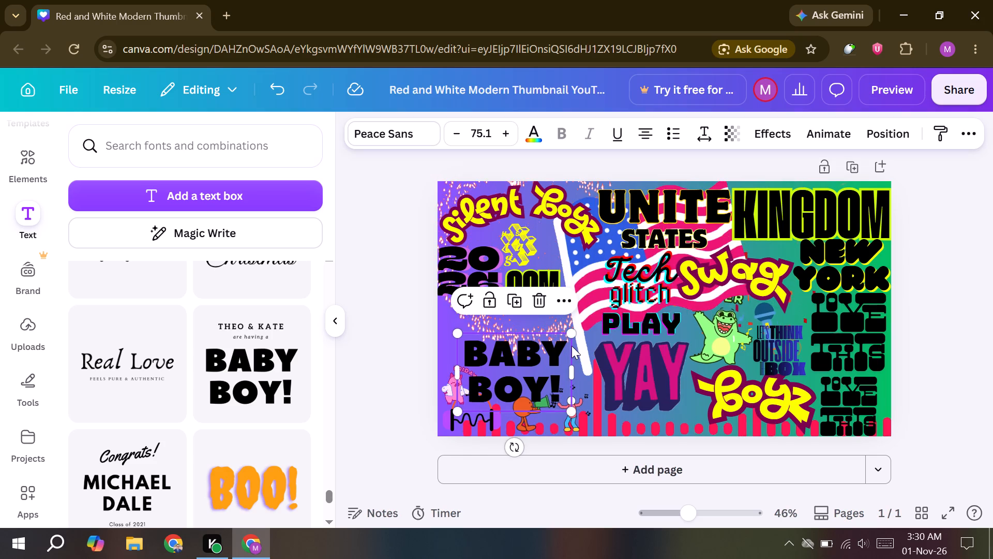
{"action": "left_click_drag", "start_coordinate": [573, 335], "coordinate": [555, 346]}
{"action": "left_click_drag", "start_coordinate": [523, 376], "coordinate": [509, 347]}
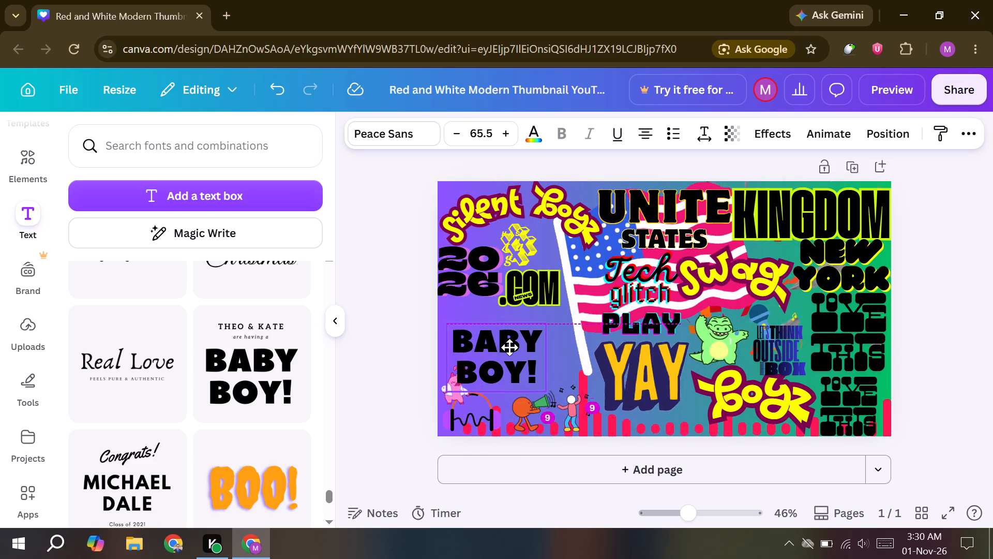
{"action": "left_click_drag", "start_coordinate": [509, 347], "coordinate": [501, 331]}
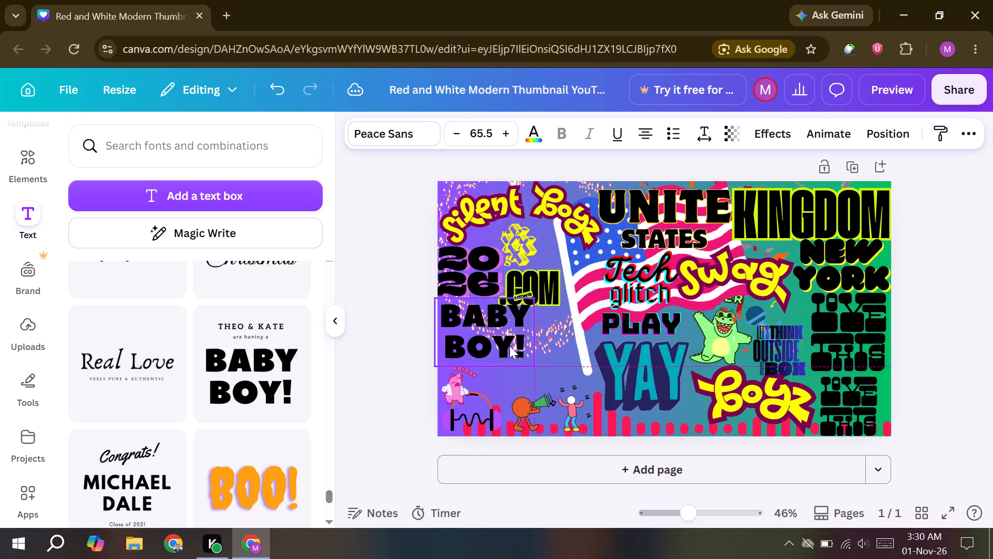
{"action": "left_click_drag", "start_coordinate": [534, 371], "coordinate": [535, 392]}
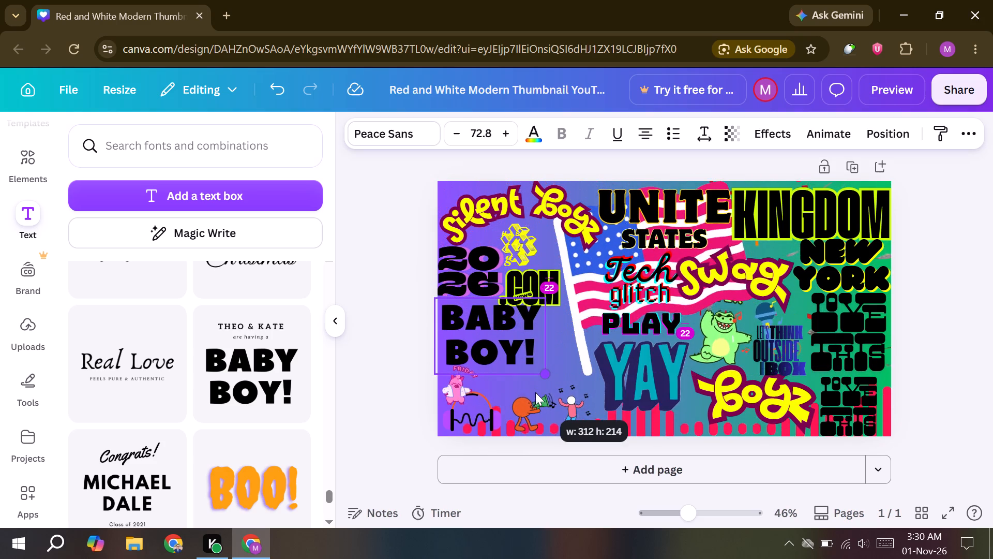
Nudge the BABY BOY! text slightly downward, away from the .COM graphic above it.
{"action": "key", "text": "Down"}
{"action": "key", "text": "Down"}
{"action": "key", "text": "Down"}
{"action": "key", "text": "Down"}
{"action": "key", "text": "Down"}
{"action": "key", "text": "Down"}
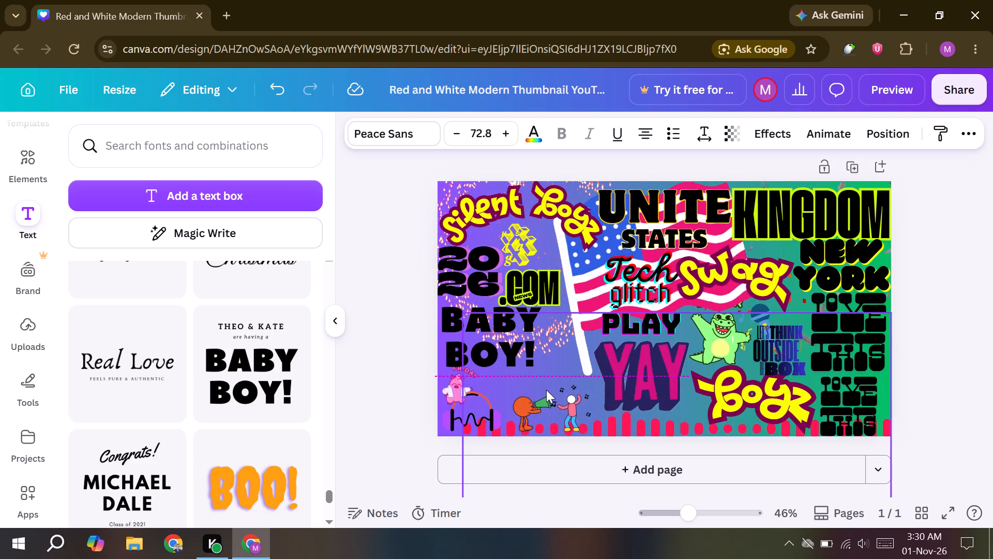
{"action": "key", "text": "Down"}
{"action": "key", "text": "Down"}
{"action": "key", "text": "Down"}
{"action": "key", "text": "Down"}
{"action": "key", "text": "Down"}
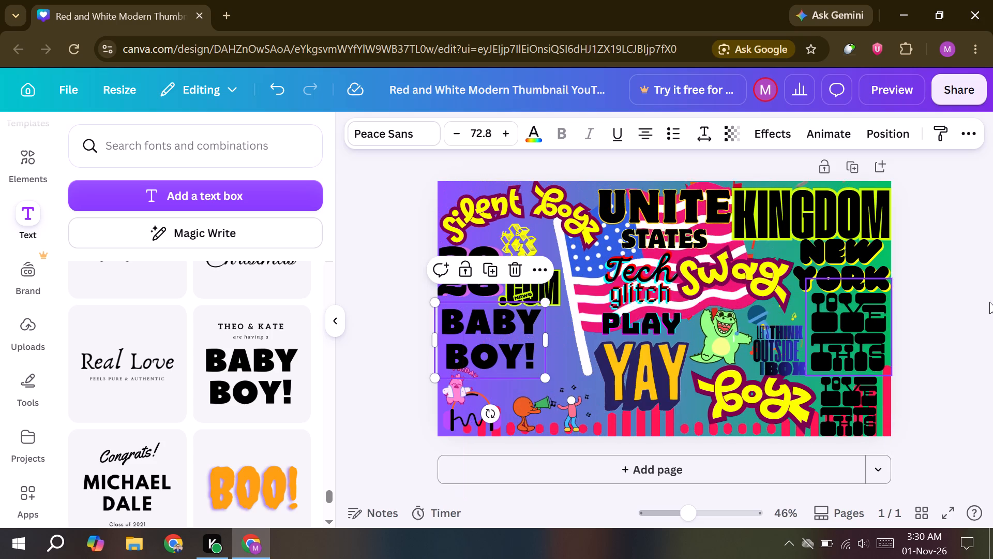
{"action": "left_click", "coordinate": [979, 251]}
Recolour the BABY BOY! text lime green after trying the dark blue gradient, golden yellow and bright yellow.
{"action": "left_click", "coordinate": [499, 351]}
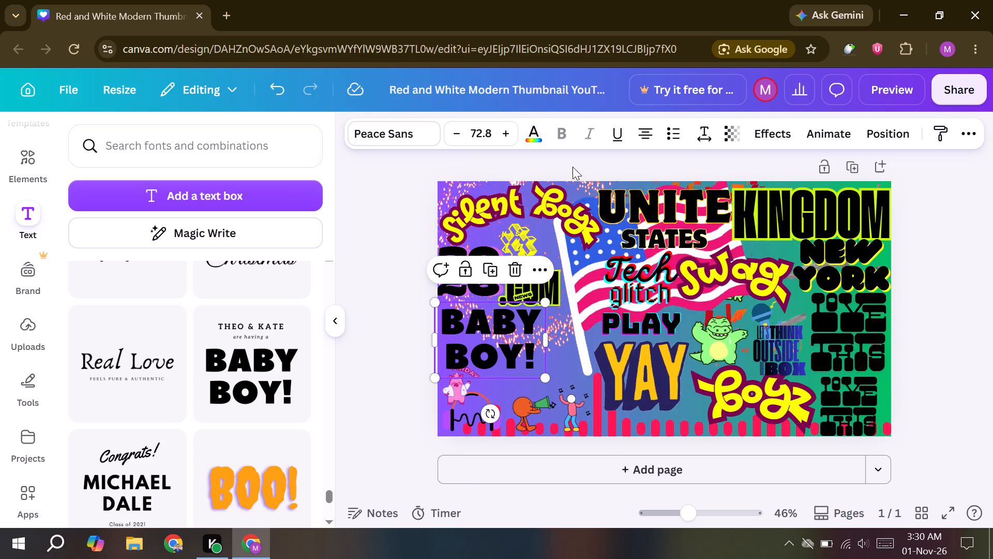
{"action": "left_click", "coordinate": [540, 131]}
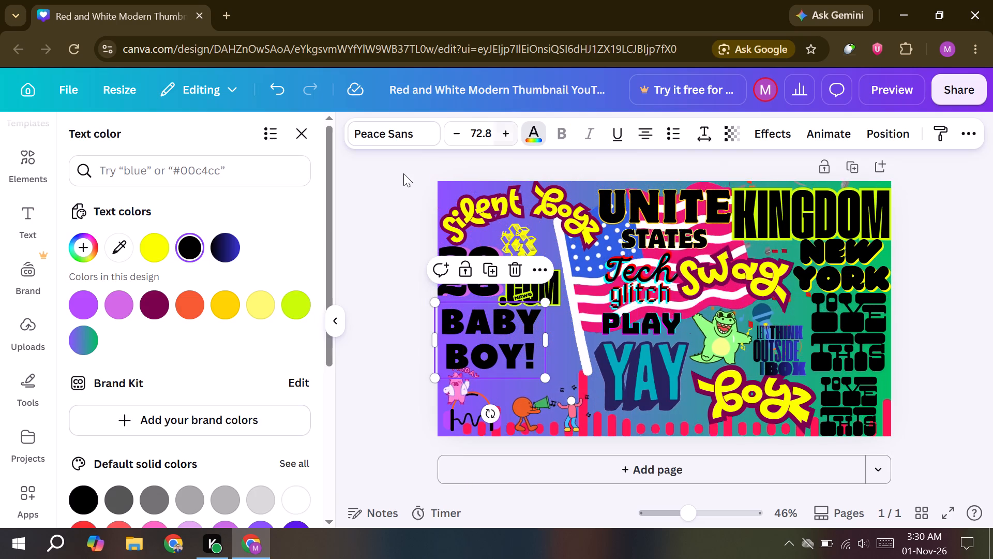
{"action": "left_click", "coordinate": [231, 247]}
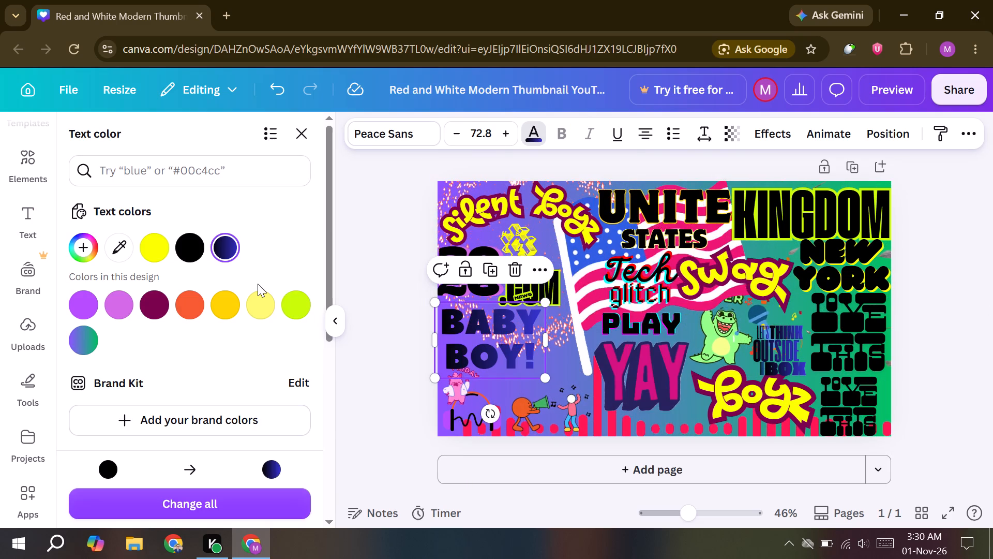
{"action": "left_click", "coordinate": [297, 305]}
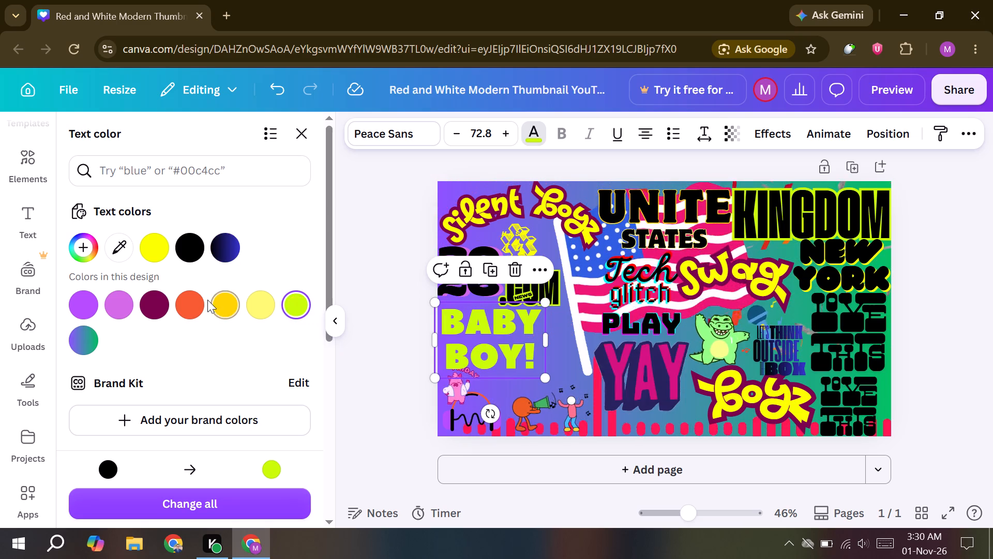
{"action": "left_click", "coordinate": [229, 299]}
{"action": "left_click", "coordinate": [164, 252]}
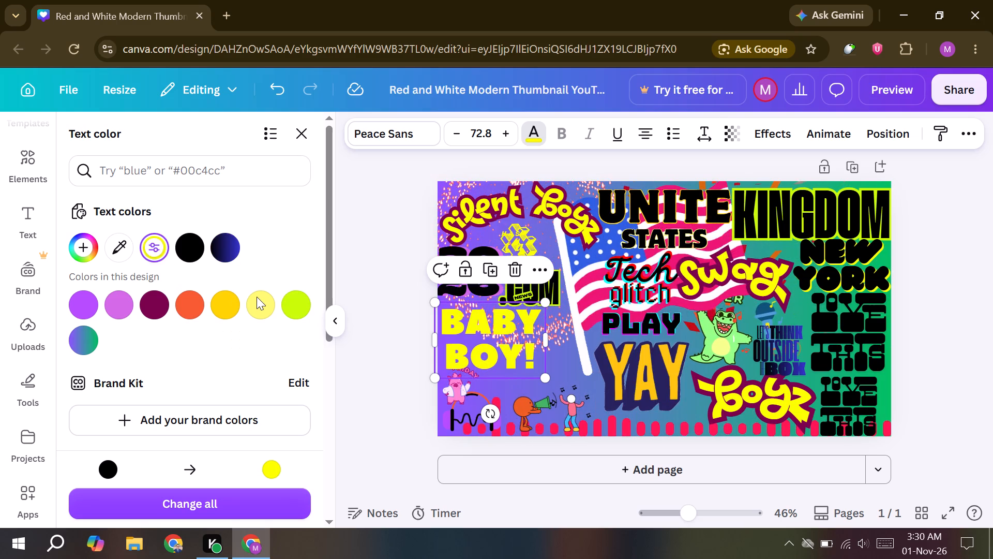
{"action": "left_click", "coordinate": [305, 305]}
{"action": "double_click", "coordinate": [390, 277]}
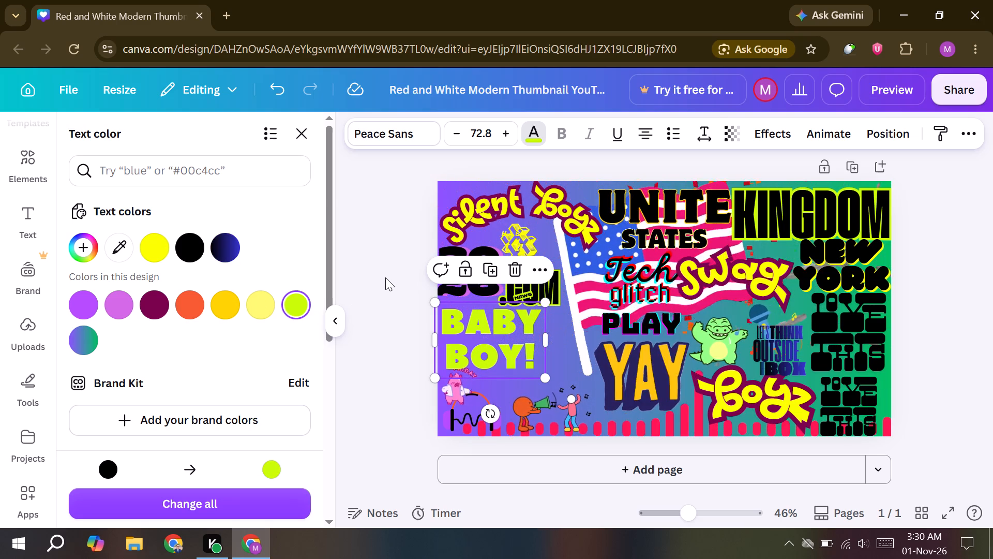
Set the 2026 text colour to the same lime green as BABY BOY!.
{"action": "left_click", "coordinate": [478, 285]}
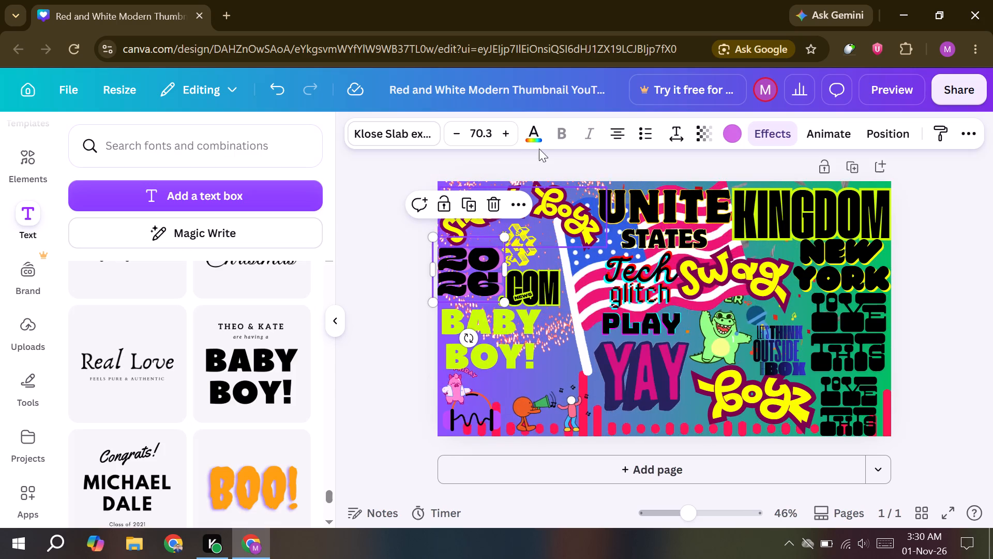
{"action": "left_click", "coordinate": [536, 134]}
{"action": "left_click", "coordinate": [189, 252]}
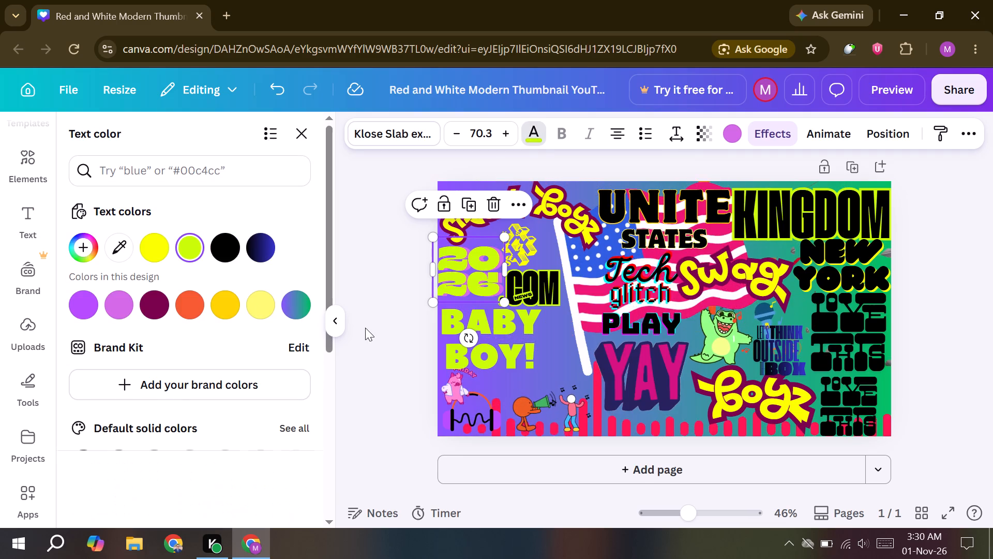
{"action": "triple_click", "coordinate": [367, 307]}
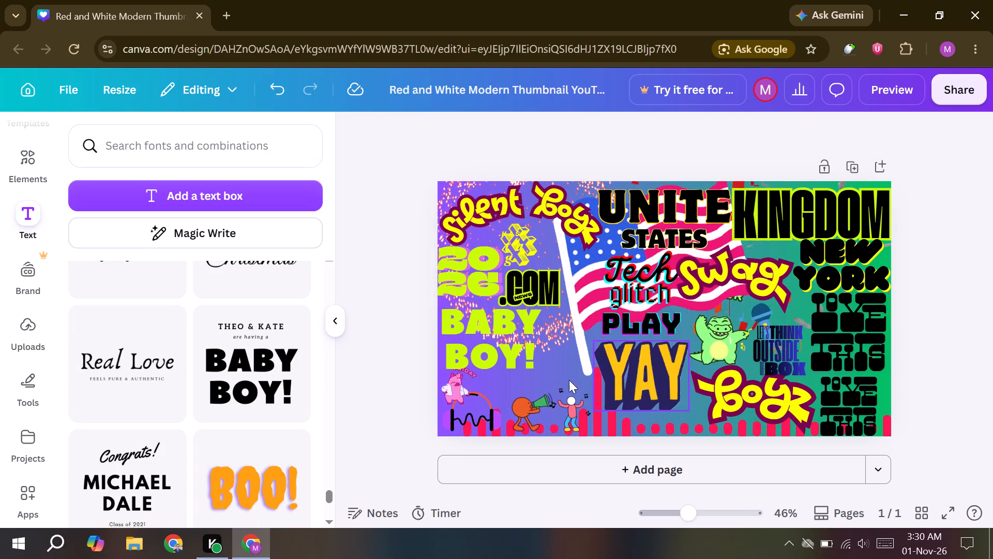
Add the winking face with red cheeks from the Animations elements to the design.
{"action": "left_click", "coordinate": [41, 166]}
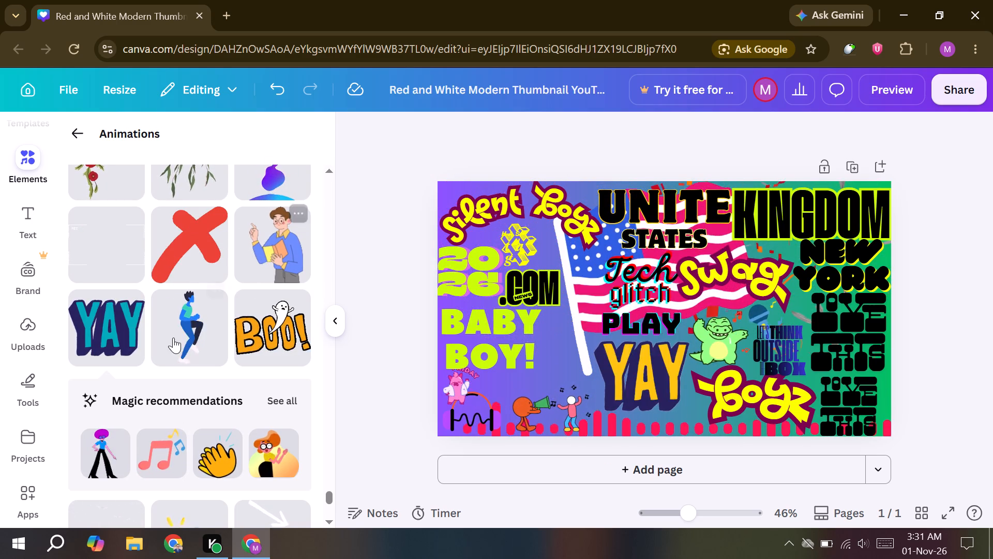
{"action": "scroll", "coordinate": [240, 304], "scroll_direction": "down", "scroll_amount": 3}
{"action": "scroll", "coordinate": [192, 284], "scroll_direction": "down", "scroll_amount": 1}
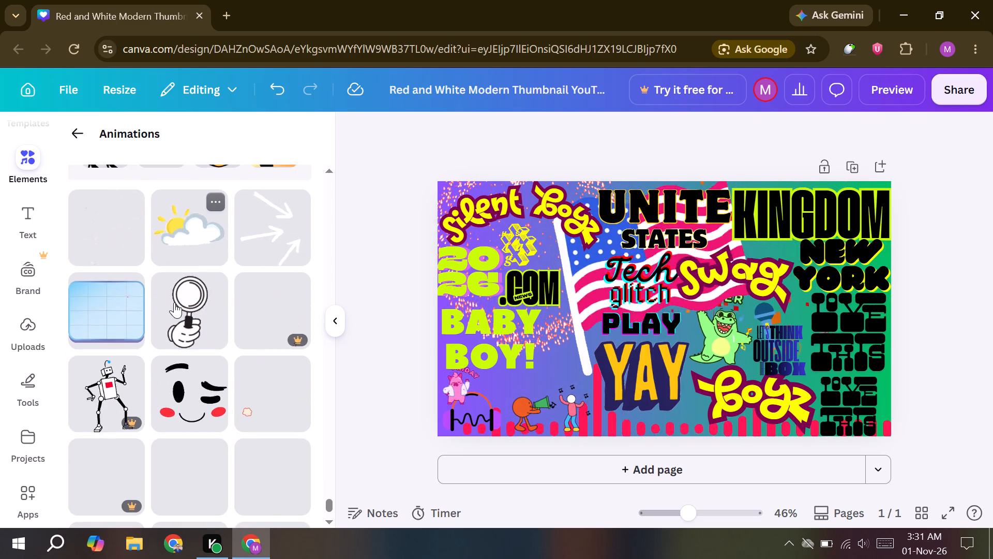
{"action": "scroll", "coordinate": [211, 319], "scroll_direction": "down", "scroll_amount": 3}
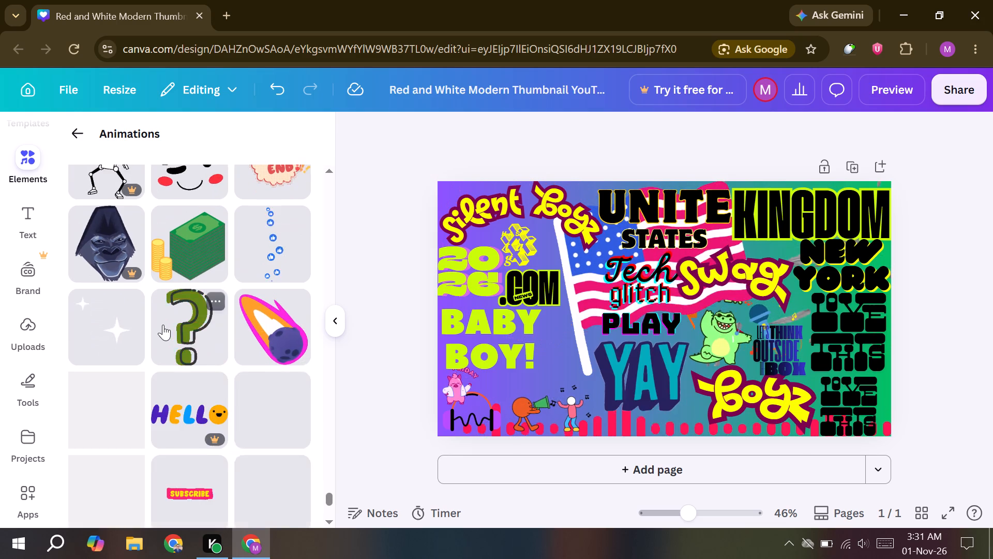
{"action": "scroll", "coordinate": [163, 321], "scroll_direction": "up", "scroll_amount": 1}
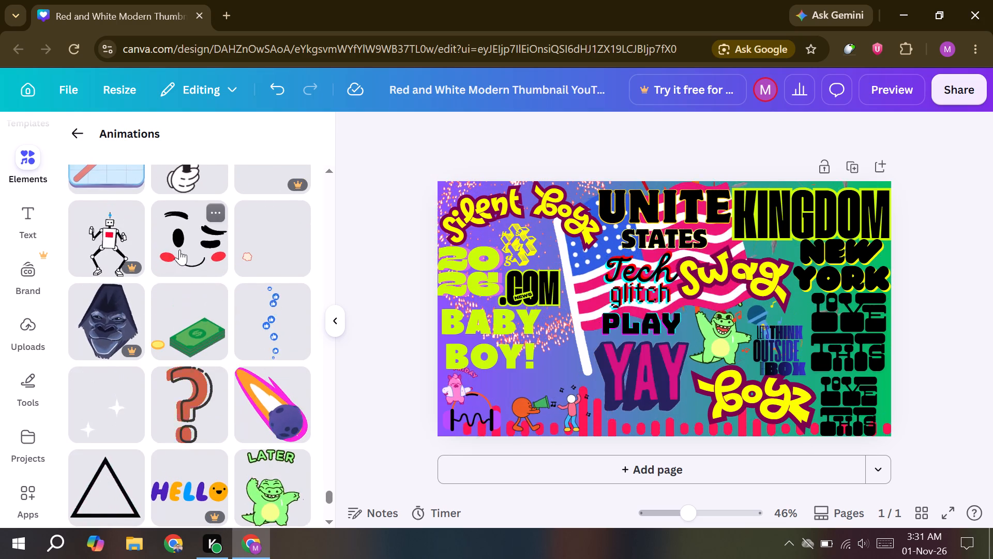
{"action": "left_click", "coordinate": [179, 249]}
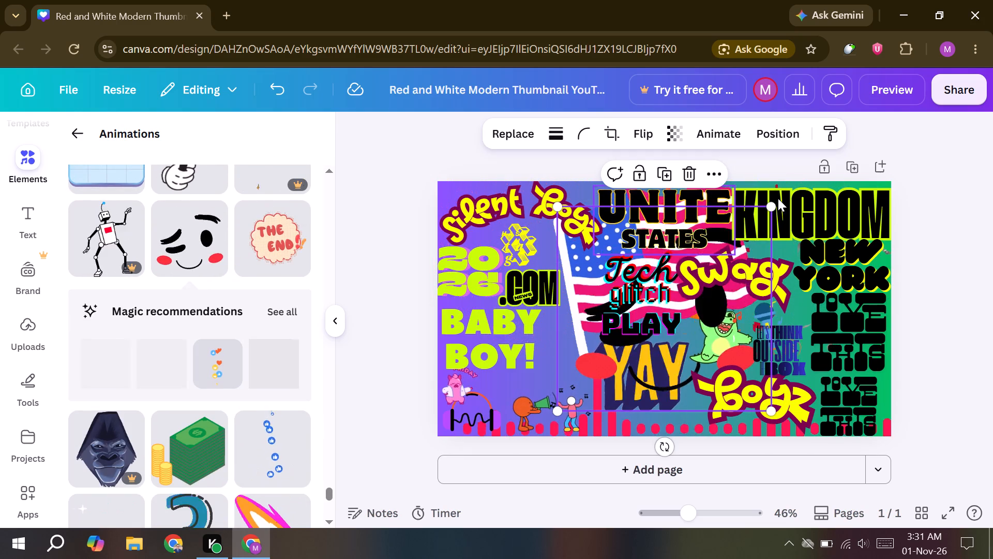
Shrink the winking face to roughly 30 percent of its size and place it between BOY! and the YAY graphic.
{"action": "left_click_drag", "start_coordinate": [772, 208], "coordinate": [650, 296]}
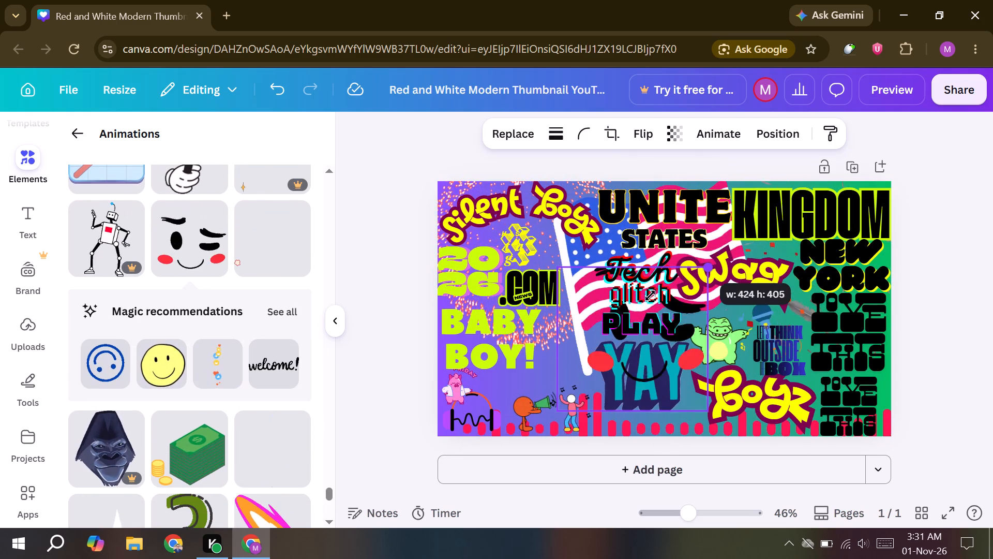
{"action": "left_click_drag", "start_coordinate": [650, 296], "coordinate": [599, 332]}
{"action": "left_click_drag", "start_coordinate": [585, 388], "coordinate": [560, 374]}
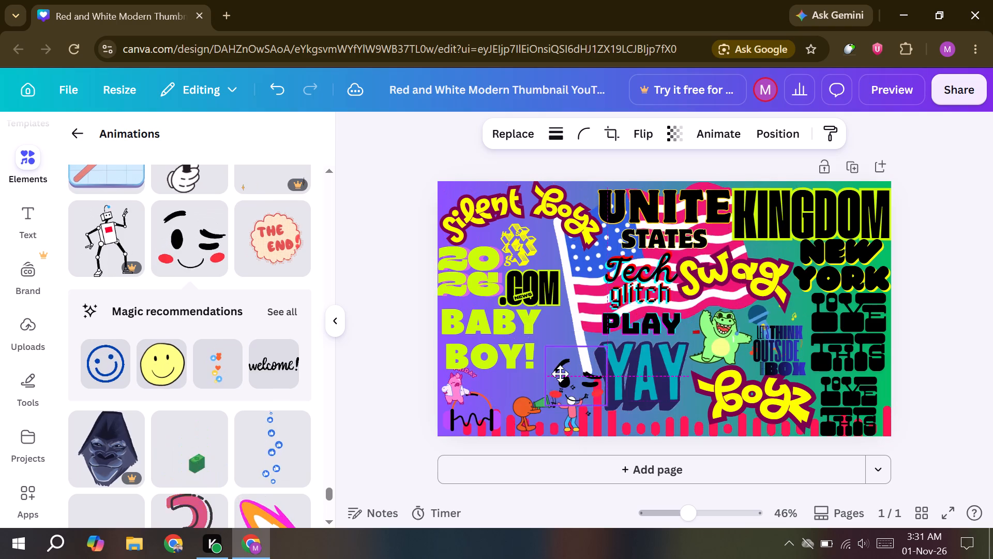
{"action": "left_click_drag", "start_coordinate": [560, 374], "coordinate": [561, 362]}
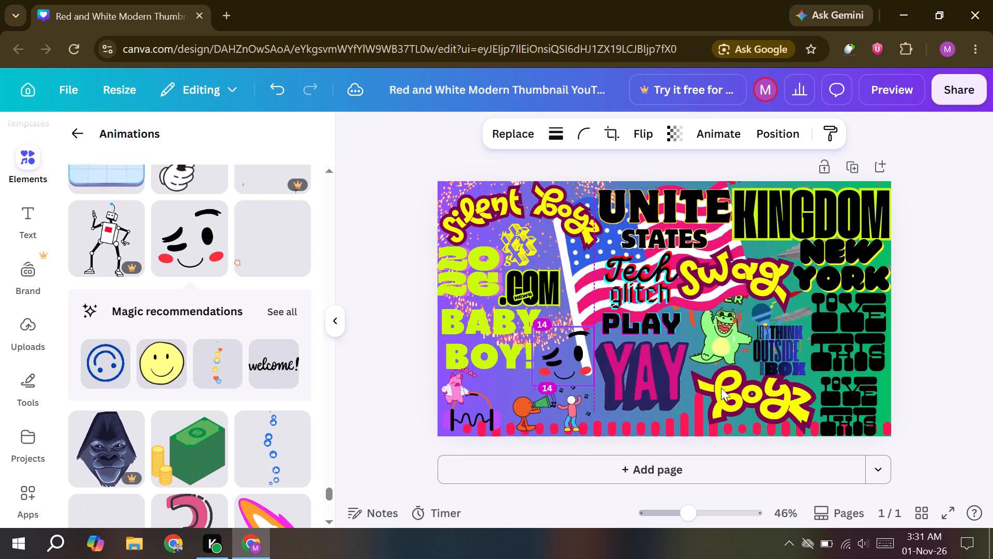
{"action": "left_click", "coordinate": [962, 324]}
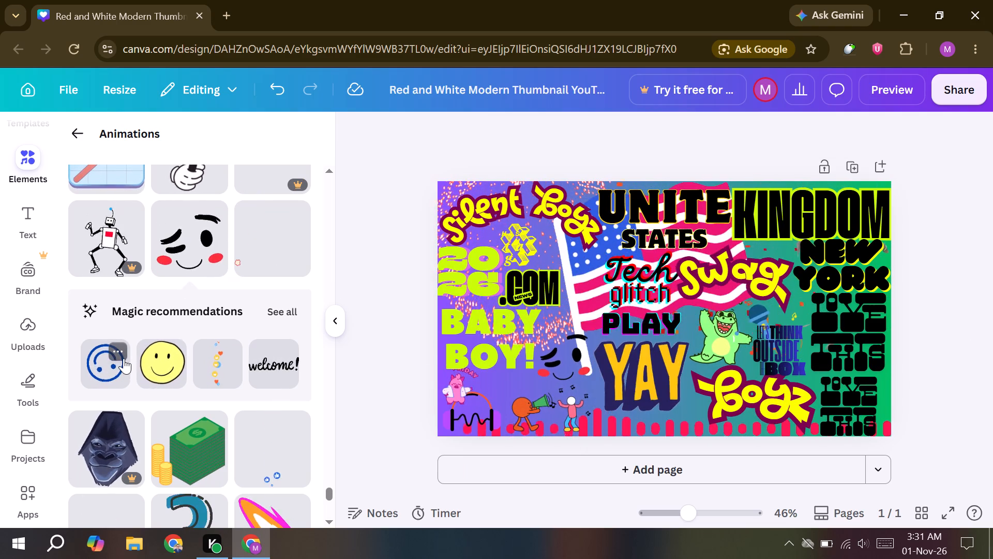
Browse further through the Animations collection for another element to add to the thumbnail.
{"action": "scroll", "coordinate": [205, 371], "scroll_direction": "down", "scroll_amount": 4}
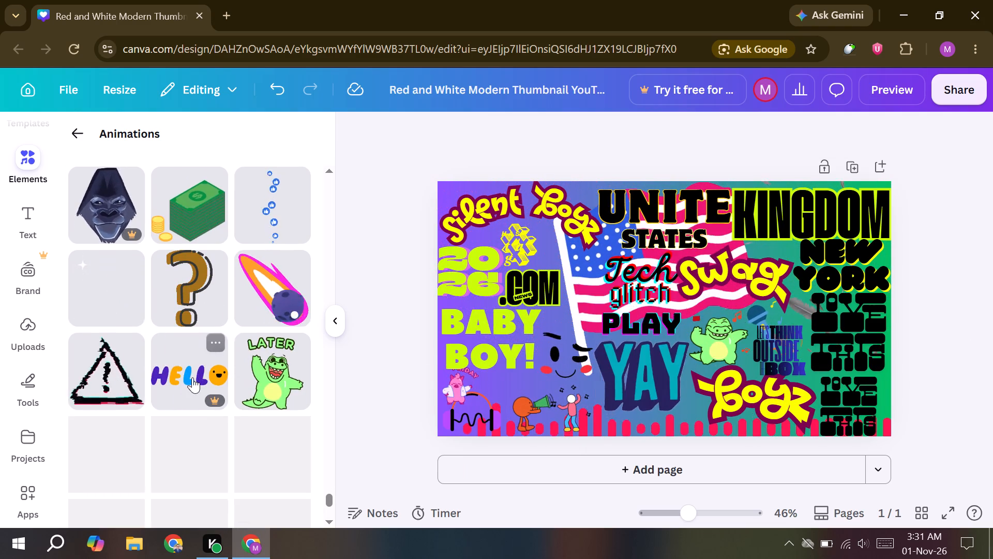
{"action": "scroll", "coordinate": [178, 371], "scroll_direction": "down", "scroll_amount": 2}
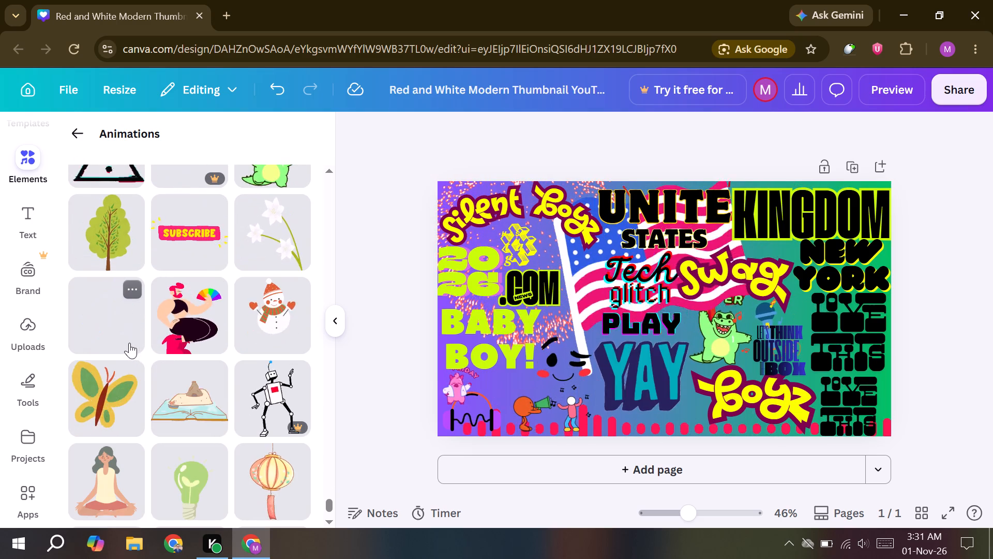
{"action": "scroll", "coordinate": [176, 339], "scroll_direction": "down", "scroll_amount": 2}
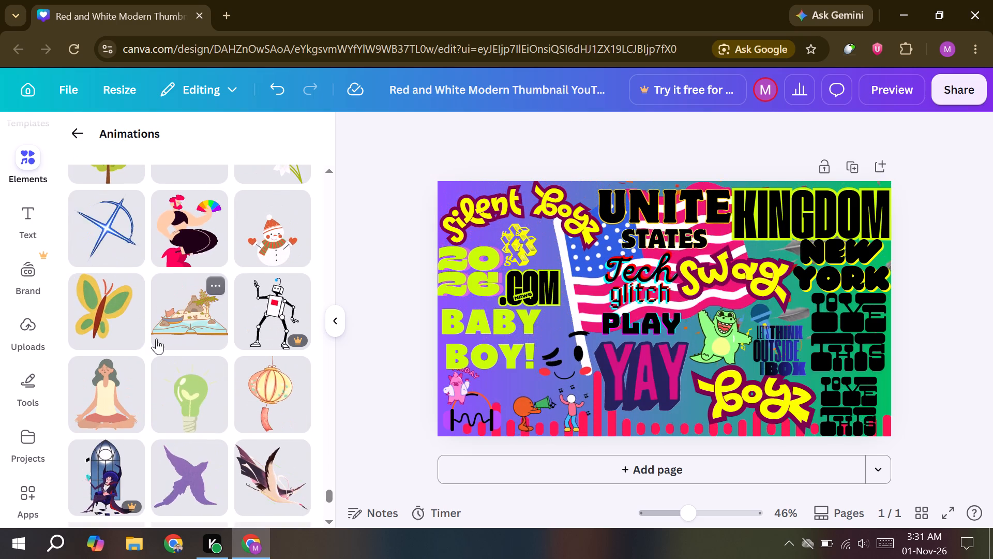
{"action": "scroll", "coordinate": [142, 336], "scroll_direction": "down", "scroll_amount": 1}
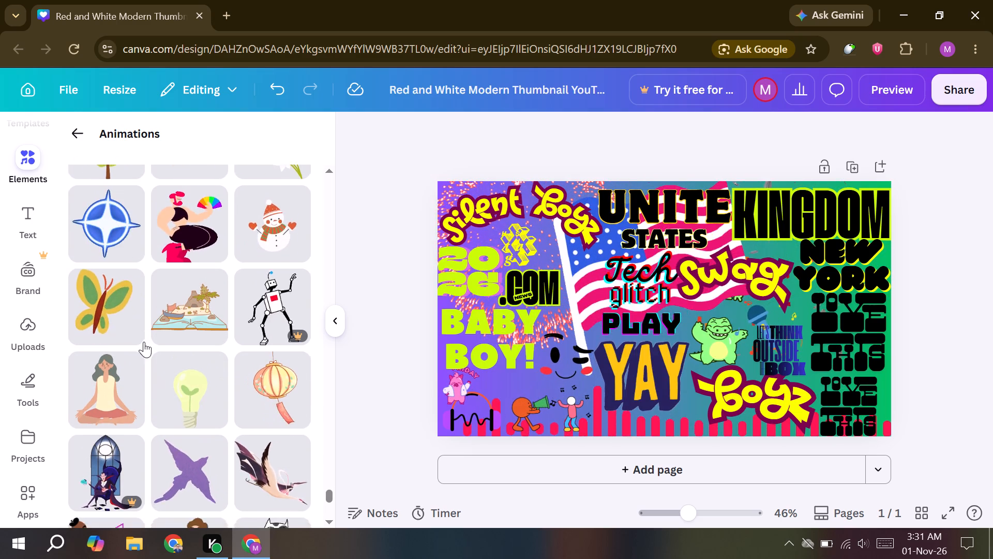
{"action": "scroll", "coordinate": [146, 343], "scroll_direction": "down", "scroll_amount": 1}
{"action": "scroll", "coordinate": [221, 353], "scroll_direction": "down", "scroll_amount": 1}
{"action": "scroll", "coordinate": [128, 321], "scroll_direction": "down", "scroll_amount": 2}
{"action": "scroll", "coordinate": [209, 342], "scroll_direction": "down", "scroll_amount": 1}
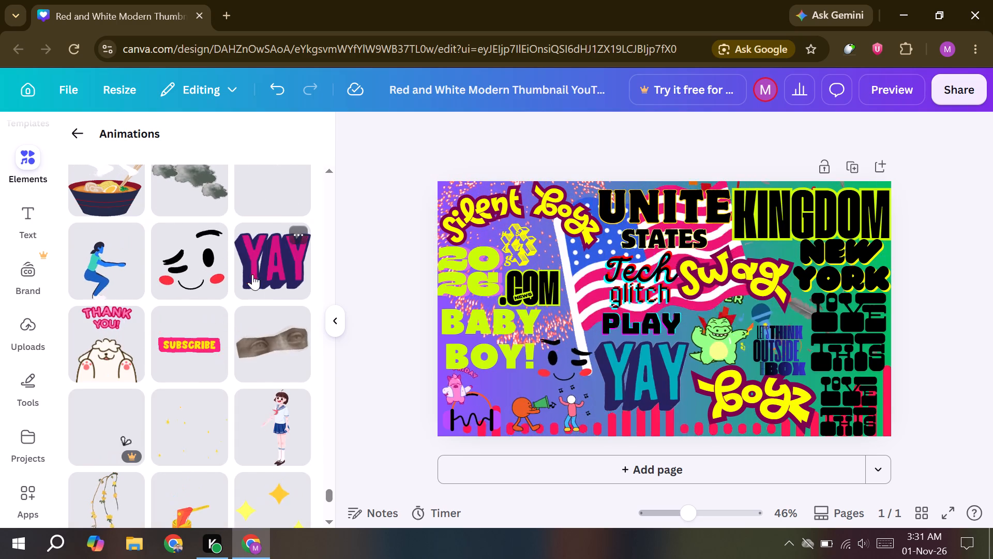
{"action": "scroll", "coordinate": [126, 390], "scroll_direction": "down", "scroll_amount": 2}
{"action": "scroll", "coordinate": [141, 295], "scroll_direction": "up", "scroll_amount": 1}
{"action": "scroll", "coordinate": [157, 327], "scroll_direction": "down", "scroll_amount": 4}
{"action": "scroll", "coordinate": [315, 377], "scroll_direction": "down", "scroll_amount": 1}
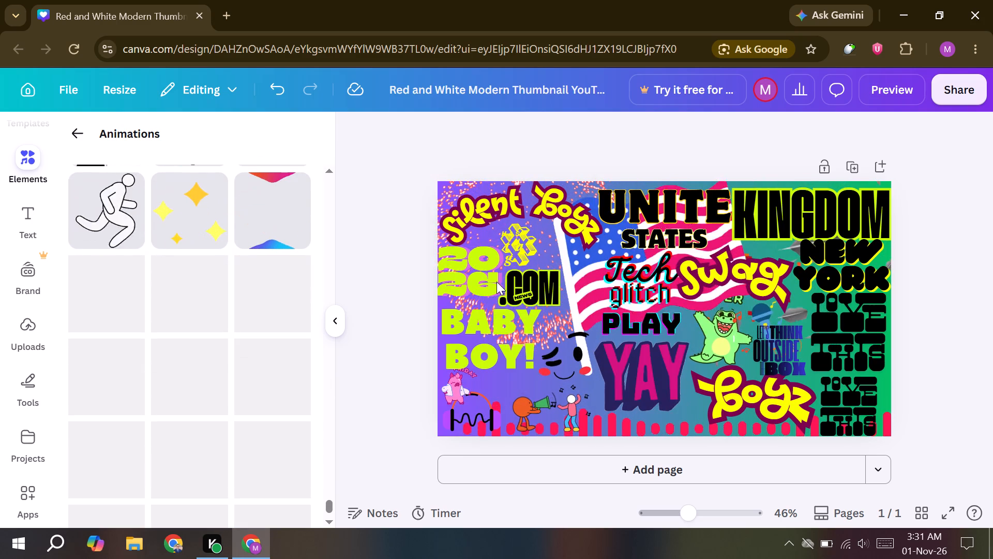
Shrink the KINGDOM text to about 372 by 202 and move it up beside UNITE.
{"action": "left_click", "coordinate": [470, 261]}
{"action": "left_click", "coordinate": [777, 202]}
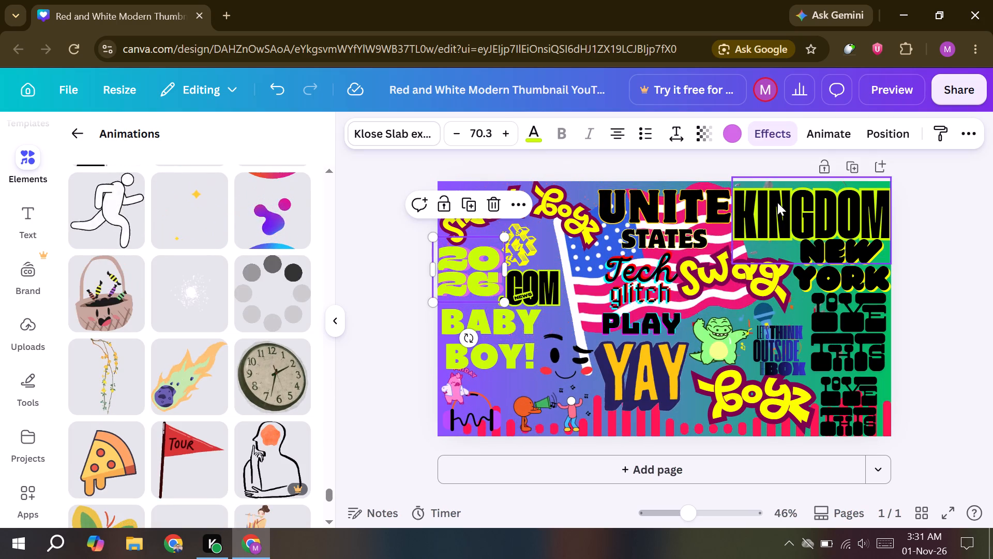
{"action": "left_click_drag", "start_coordinate": [735, 176], "coordinate": [760, 197]}
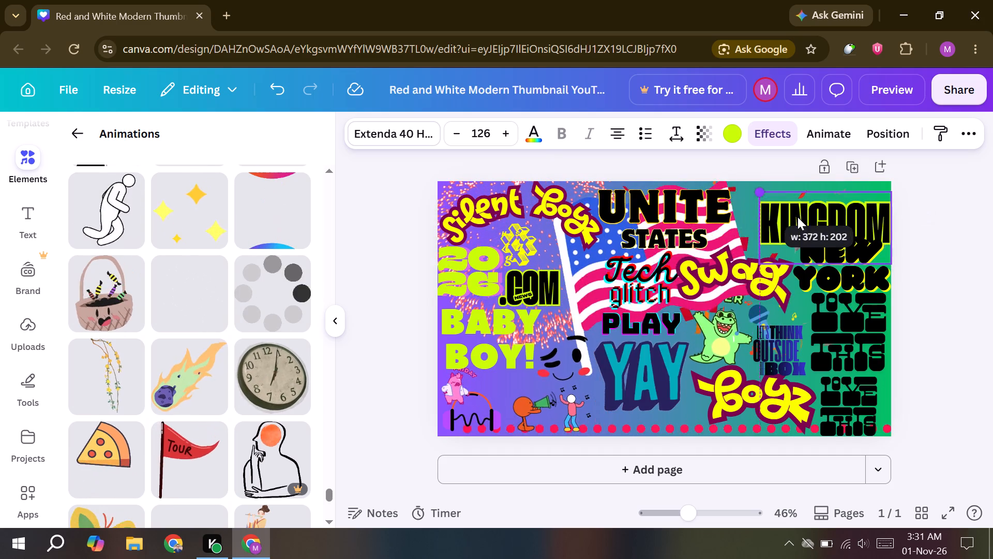
{"action": "left_click_drag", "start_coordinate": [832, 226], "coordinate": [810, 211]}
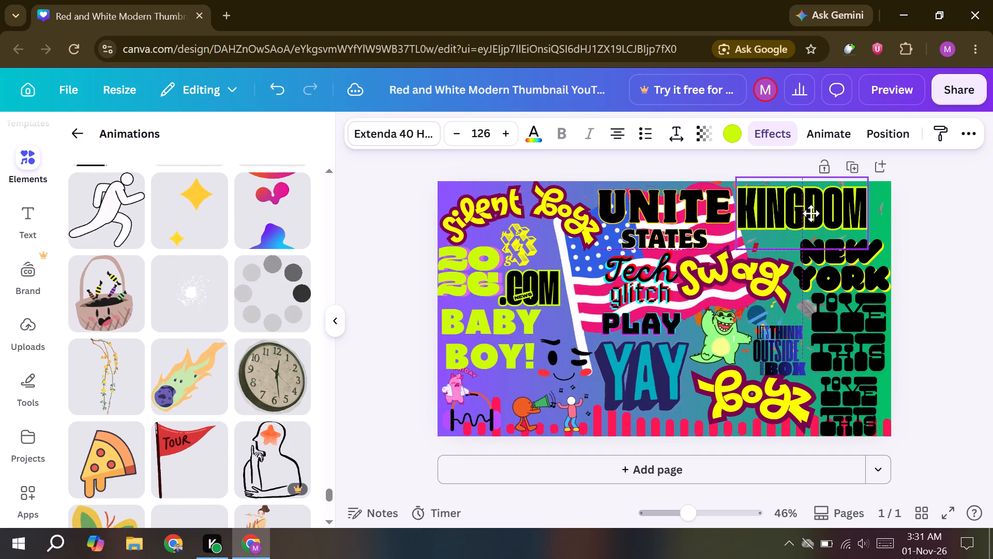
Shrink the NEW YORK text to about size 54.1 and place it at the design's right edge below KINGDOM.
{"action": "left_click", "coordinate": [881, 268]}
{"action": "left_click_drag", "start_coordinate": [869, 269], "coordinate": [859, 269]}
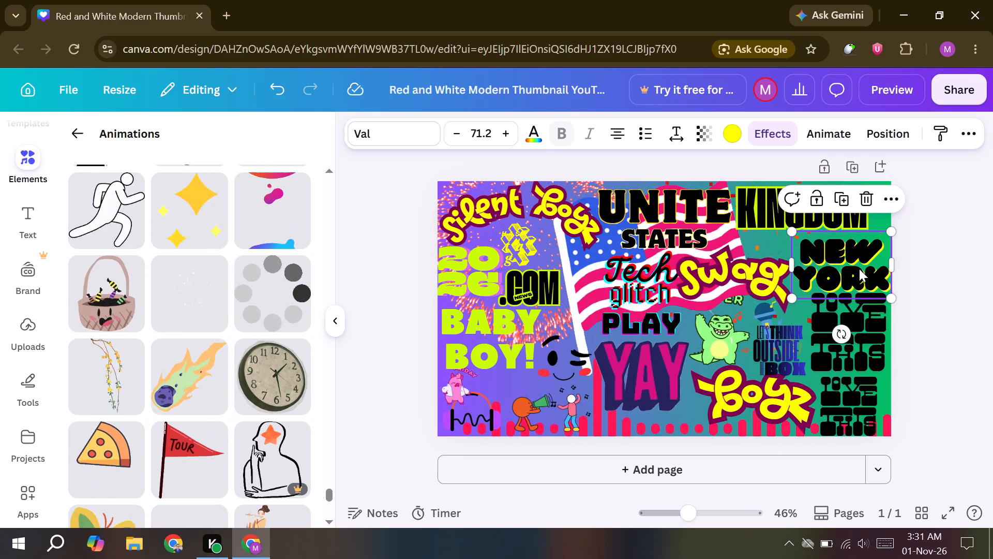
{"action": "left_click_drag", "start_coordinate": [859, 269], "coordinate": [867, 263]}
{"action": "left_click_drag", "start_coordinate": [890, 225], "coordinate": [886, 225]}
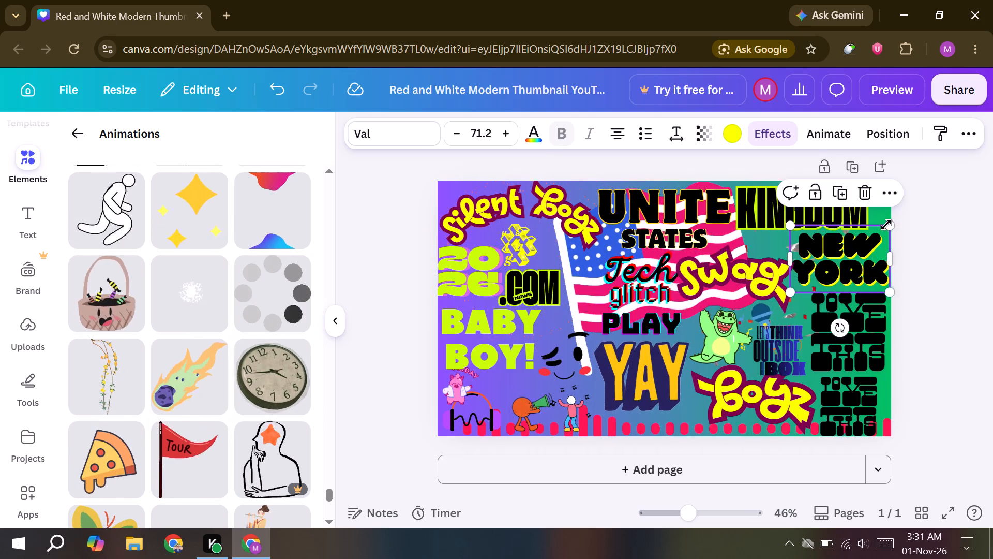
{"action": "left_click_drag", "start_coordinate": [886, 225], "coordinate": [869, 246]}
{"action": "left_click_drag", "start_coordinate": [836, 267], "coordinate": [865, 255]}
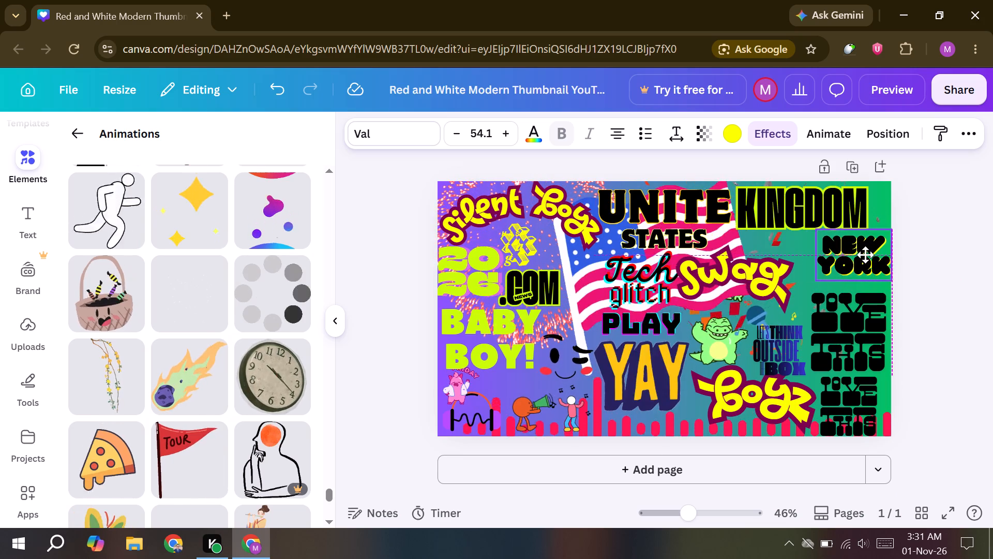
{"action": "left_click_drag", "start_coordinate": [865, 255], "coordinate": [862, 255]}
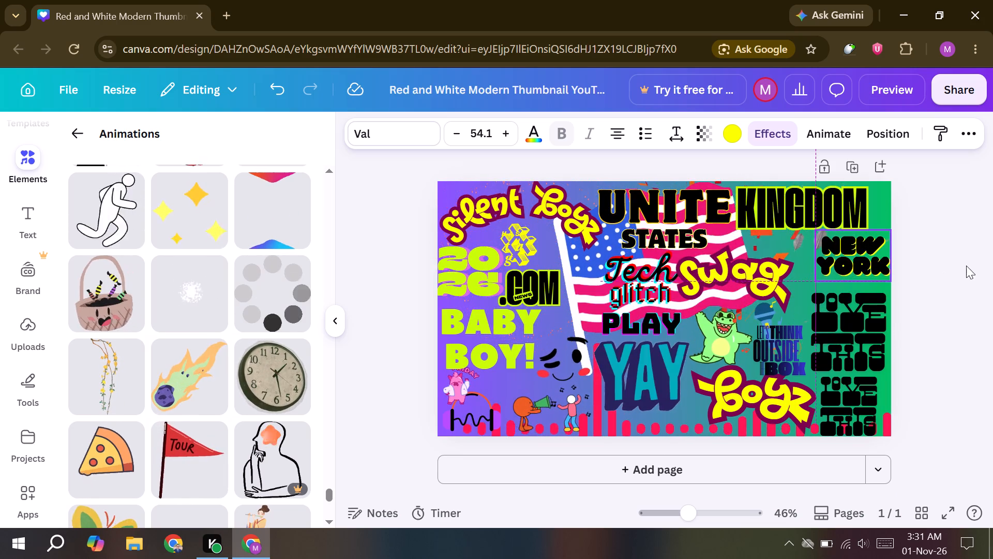
{"action": "left_click", "coordinate": [966, 266]}
Shrink the upper LOVE THIS graphic to about 164 by 185 and move it up directly beneath NEW YORK.
{"action": "left_click", "coordinate": [867, 327]}
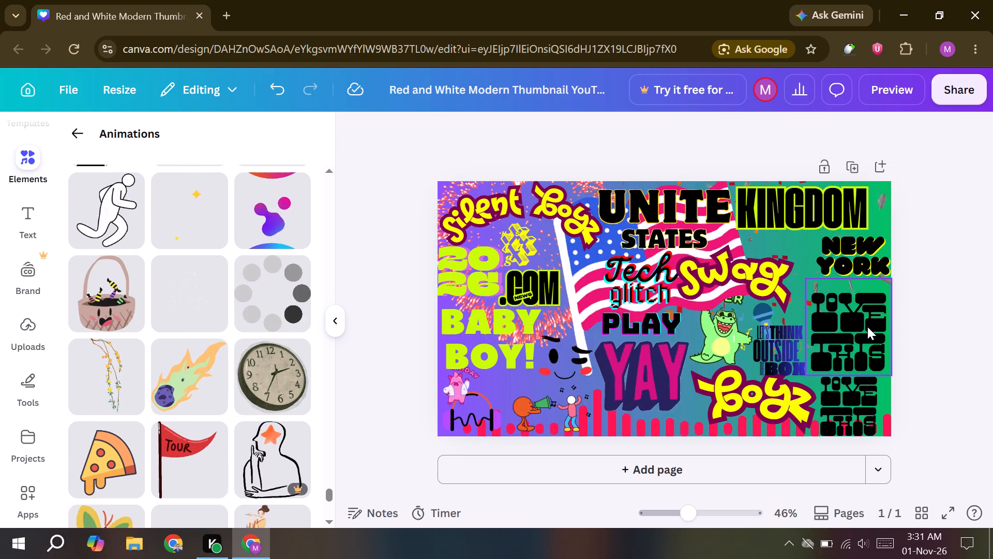
{"action": "left_click_drag", "start_coordinate": [805, 281], "coordinate": [840, 304]}
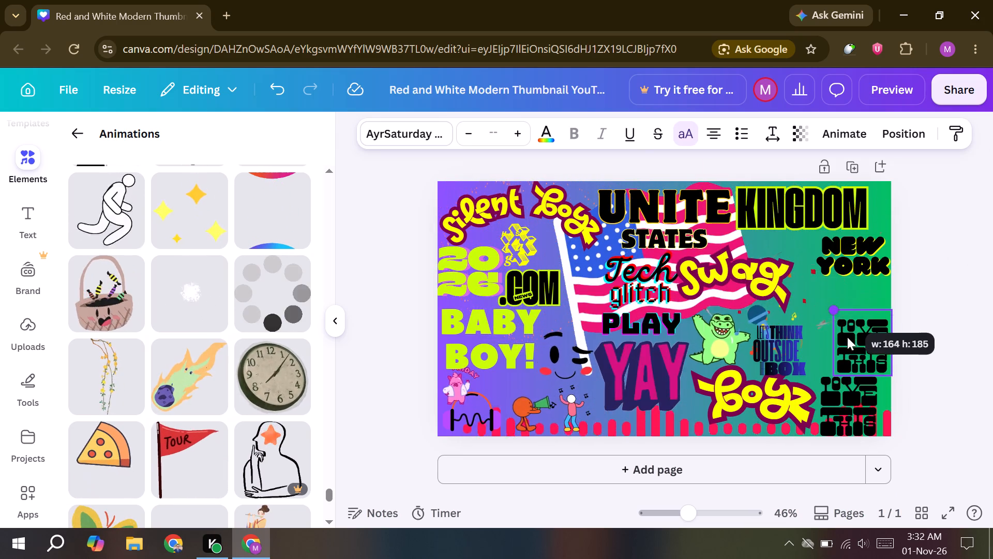
{"action": "left_click_drag", "start_coordinate": [850, 343], "coordinate": [852, 310]}
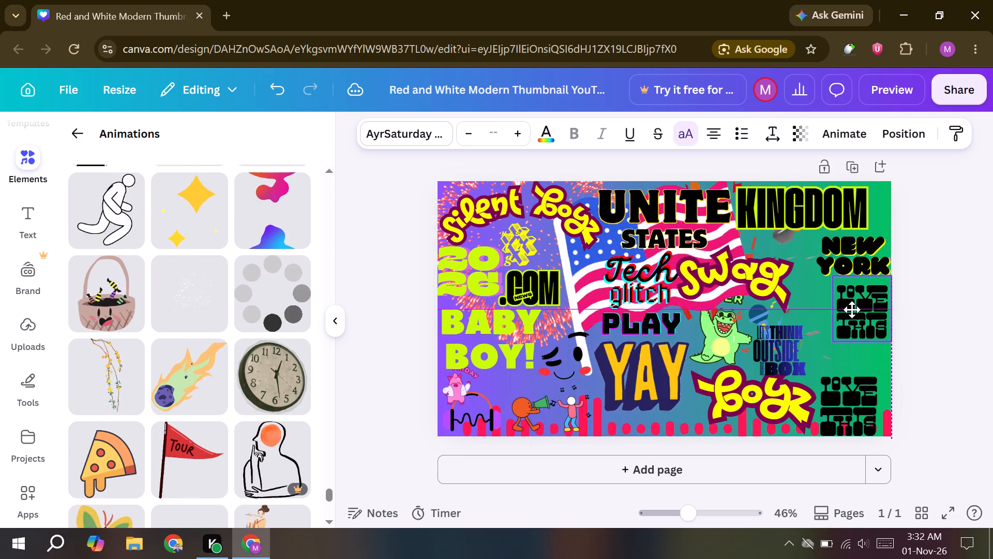
{"action": "left_click", "coordinate": [932, 345]}
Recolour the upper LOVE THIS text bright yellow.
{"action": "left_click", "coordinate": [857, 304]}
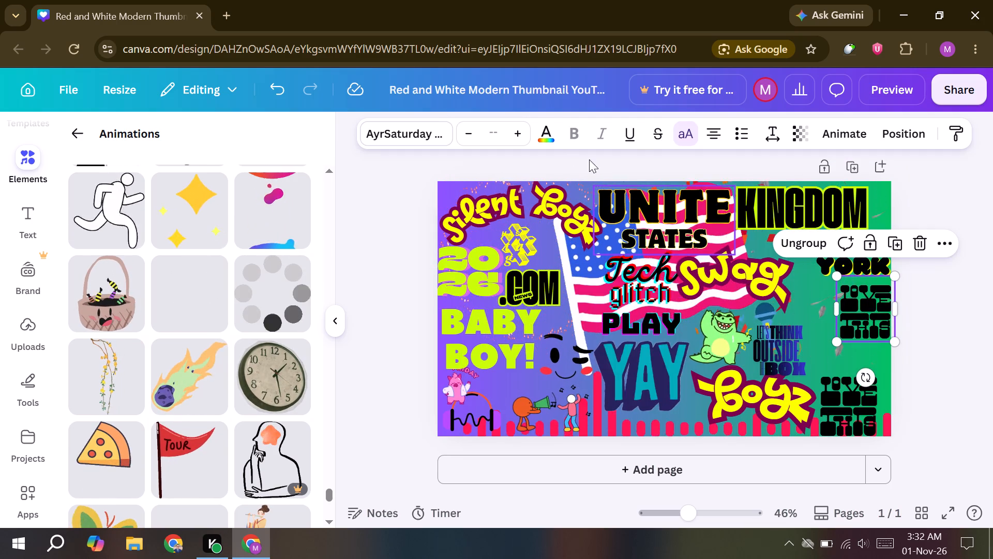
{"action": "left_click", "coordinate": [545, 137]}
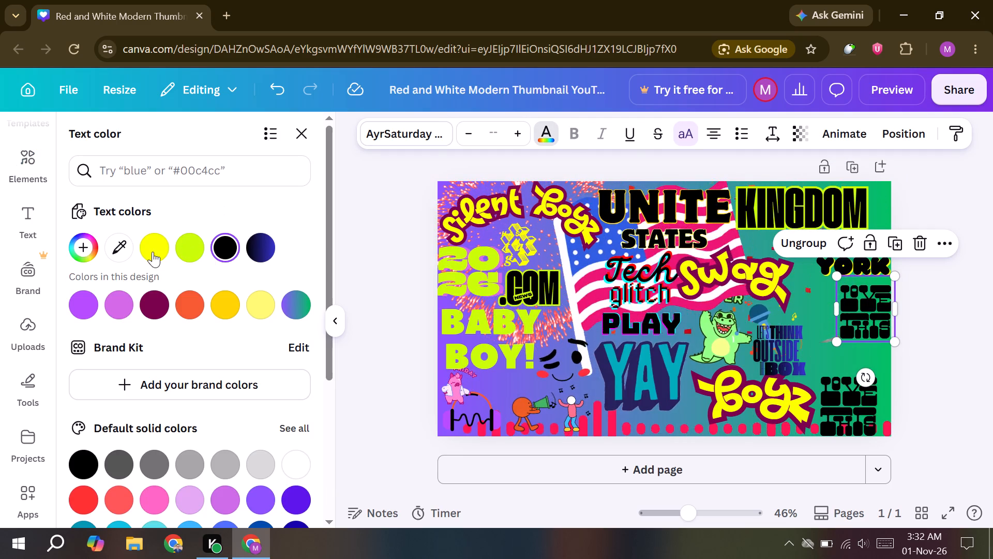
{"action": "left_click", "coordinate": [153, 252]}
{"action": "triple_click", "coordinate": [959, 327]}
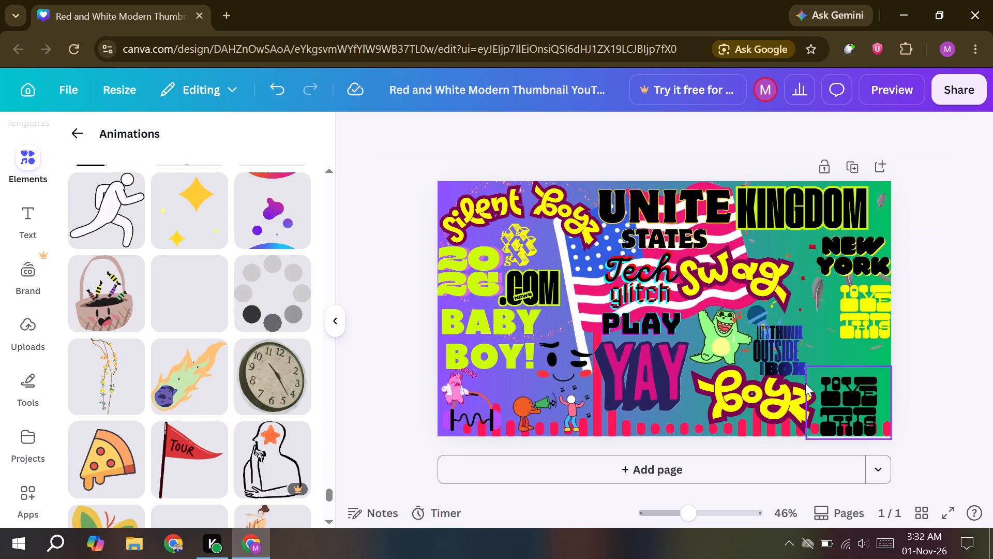
Move the lower boyz graphic slightly down and left, closer to the YAY graphic.
{"action": "left_click", "coordinate": [792, 351]}
{"action": "left_click", "coordinate": [764, 400]}
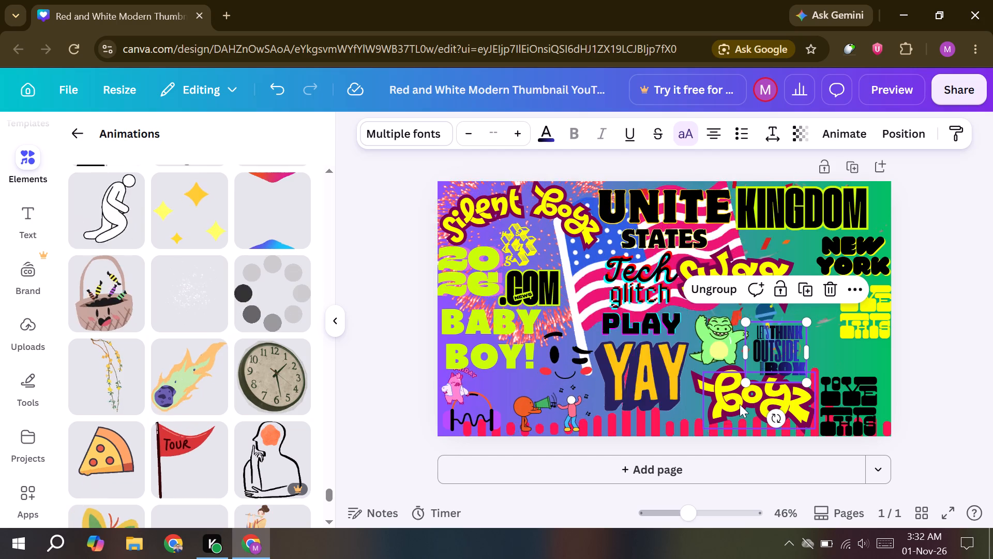
{"action": "left_click_drag", "start_coordinate": [736, 402], "coordinate": [721, 415]}
{"action": "left_click", "coordinate": [988, 376]}
Move the THINK OUTSIDE THE BOX text to the left side of the upper LOVE THIS graphic and shrink it to fit.
{"action": "left_click", "coordinate": [784, 348]}
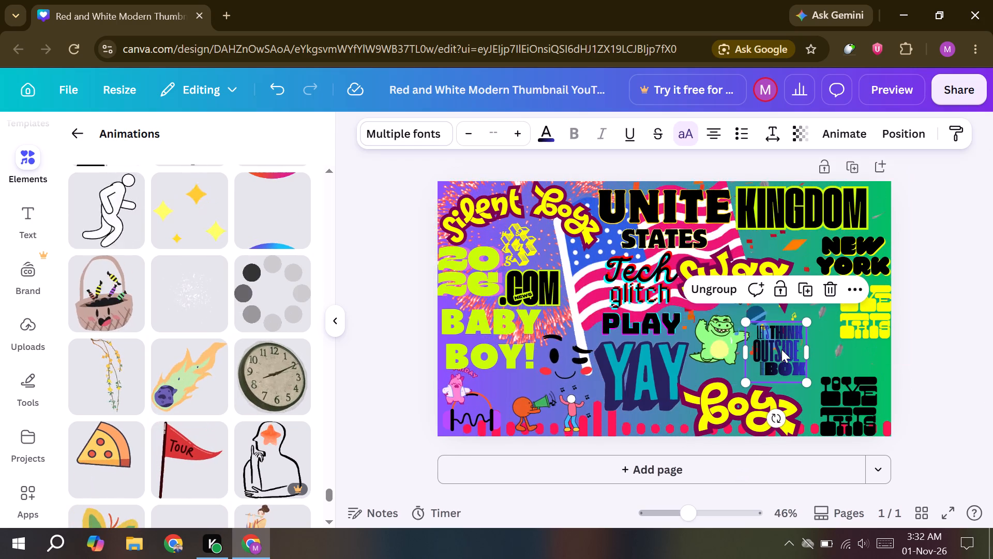
{"action": "left_click_drag", "start_coordinate": [781, 349], "coordinate": [817, 300]}
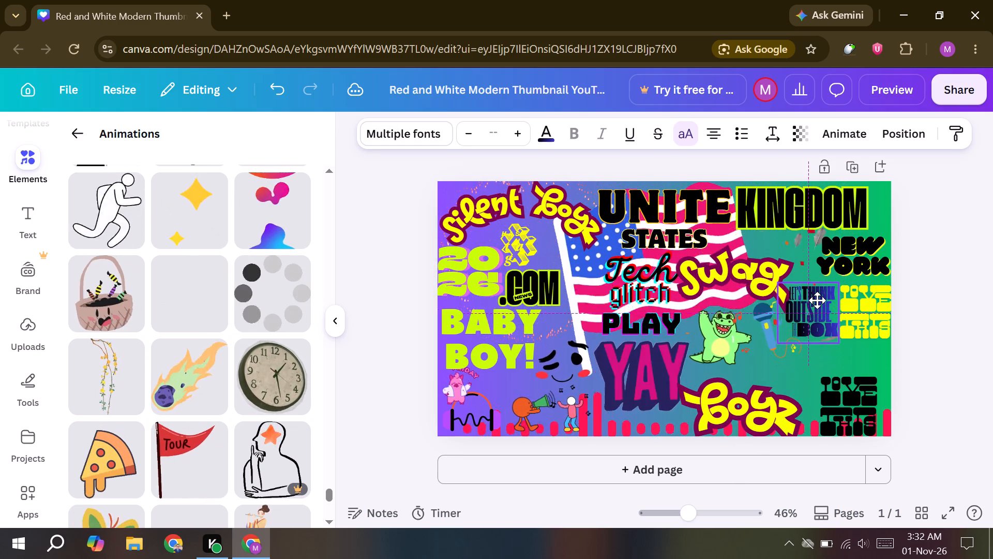
{"action": "left_click_drag", "start_coordinate": [817, 300], "coordinate": [818, 297]}
{"action": "left_click_drag", "start_coordinate": [847, 271], "coordinate": [834, 277]}
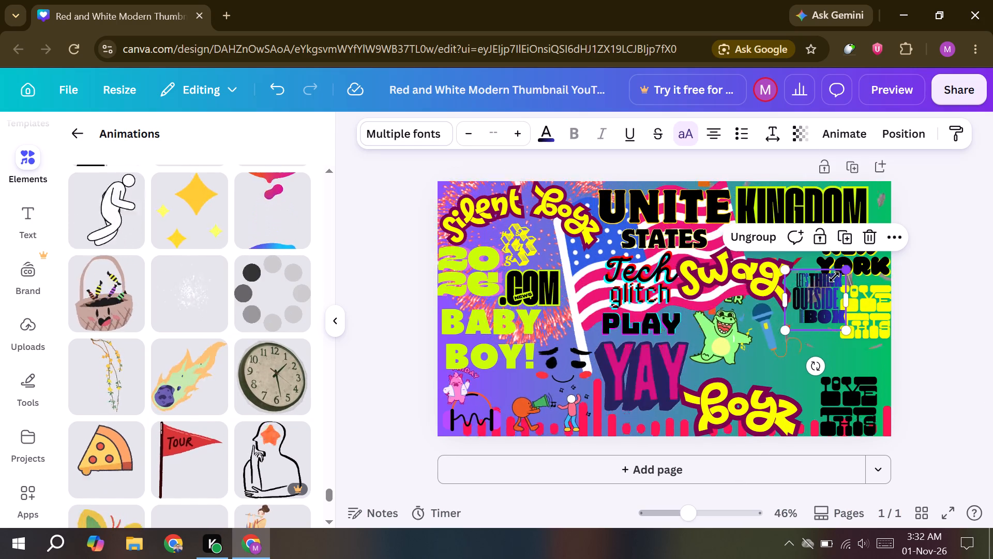
{"action": "left_click_drag", "start_coordinate": [834, 277], "coordinate": [831, 278]}
Recolour the THINK OUTSIDE THE BOX text black after trying bright yellow and the dark blue gradient.
{"action": "left_click", "coordinate": [814, 305]}
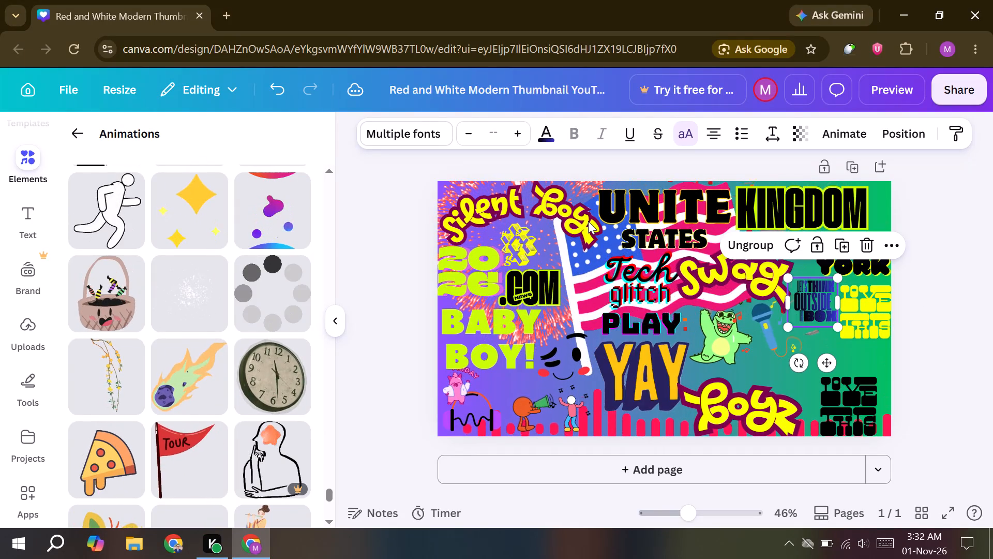
{"action": "left_click", "coordinate": [555, 131]}
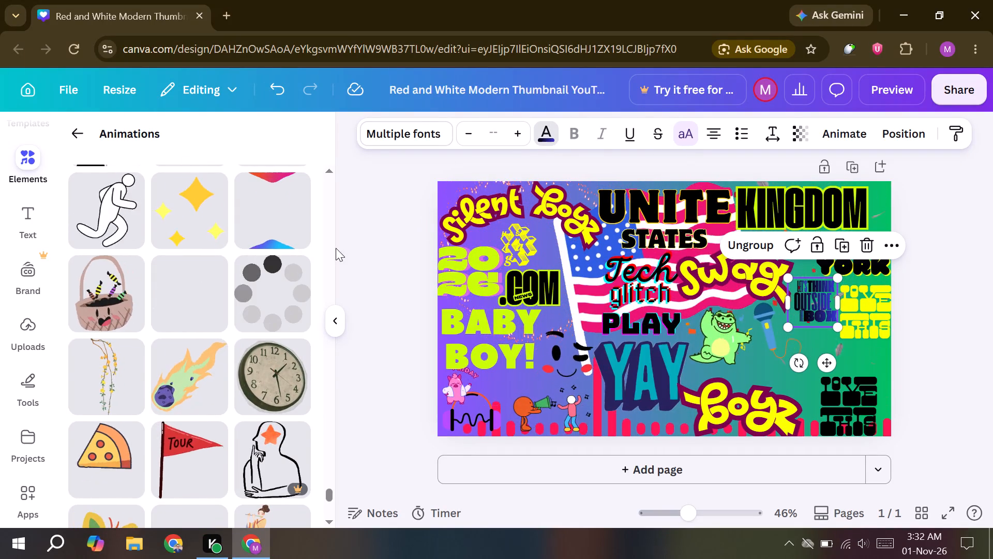
{"action": "left_click", "coordinate": [161, 244]}
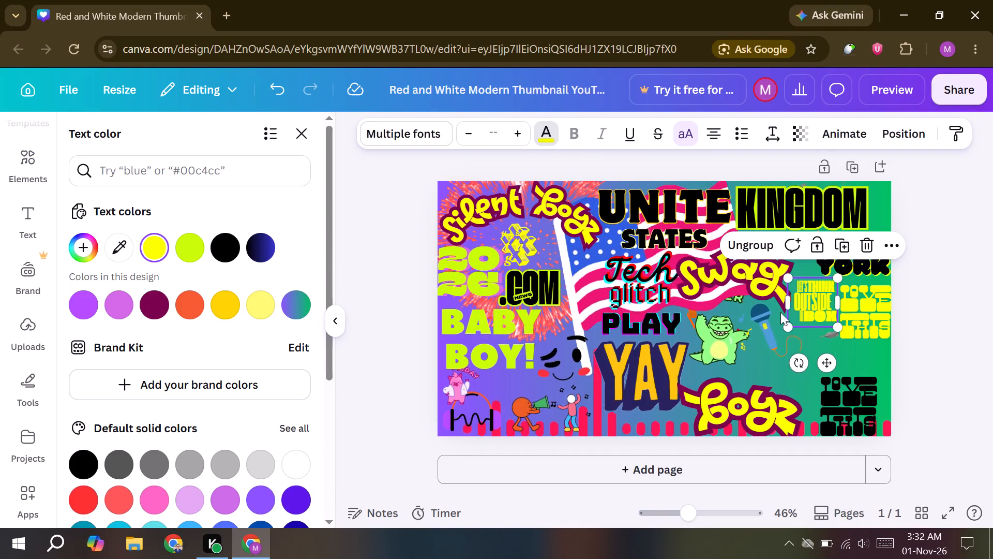
{"action": "left_click", "coordinate": [256, 252]}
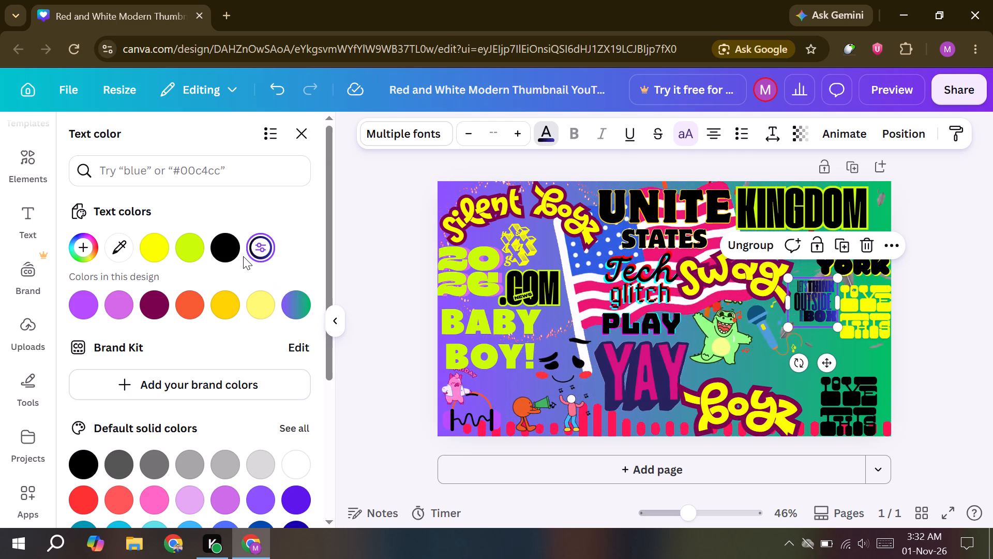
{"action": "left_click", "coordinate": [223, 254]}
{"action": "double_click", "coordinate": [964, 281]}
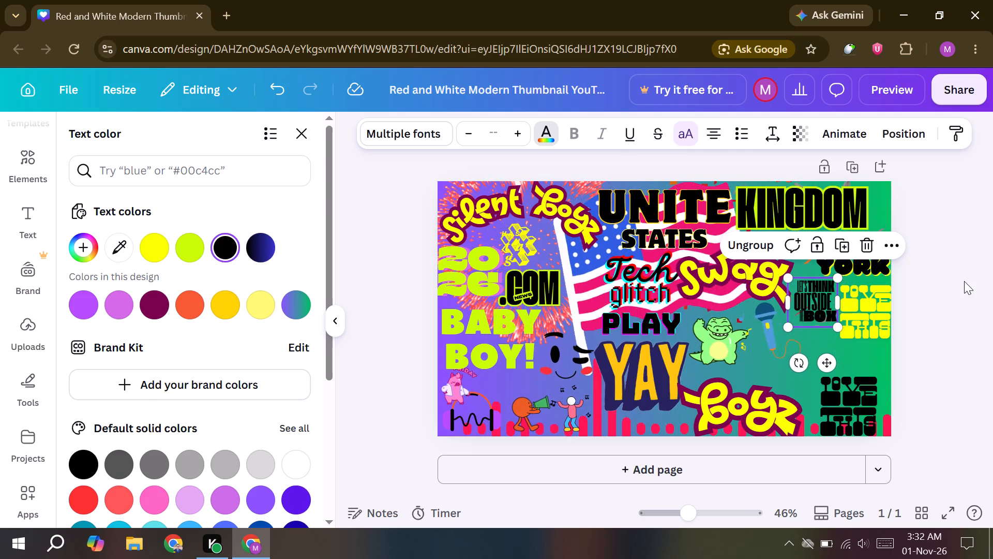
Recolour the upper LOVE THIS text lime green.
{"action": "left_click", "coordinate": [863, 313]}
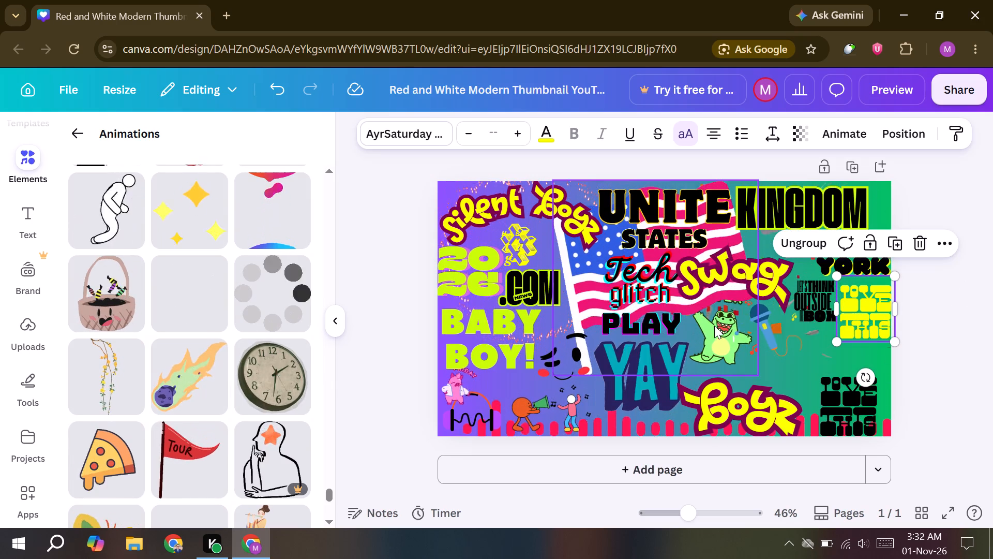
{"action": "left_click", "coordinate": [537, 125]}
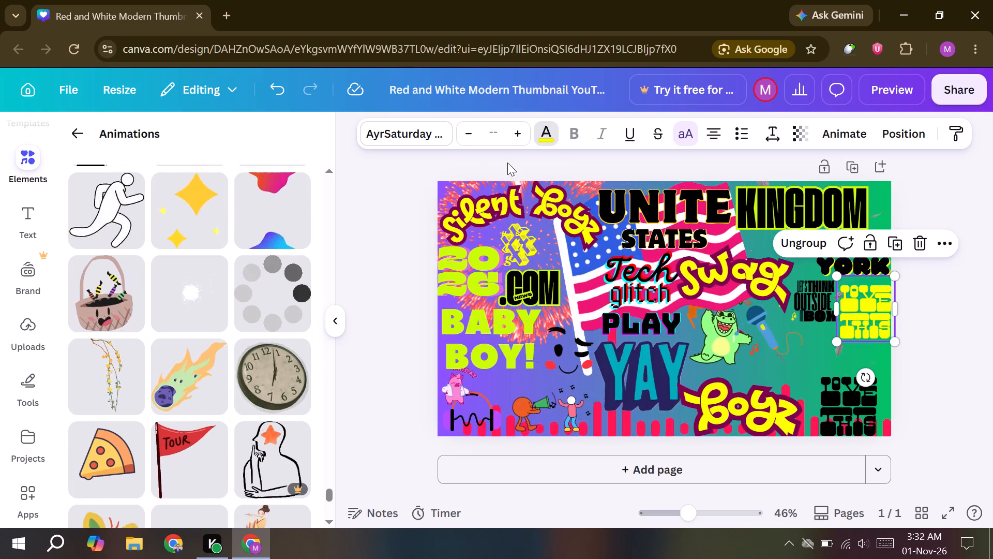
{"action": "left_click", "coordinate": [230, 247]}
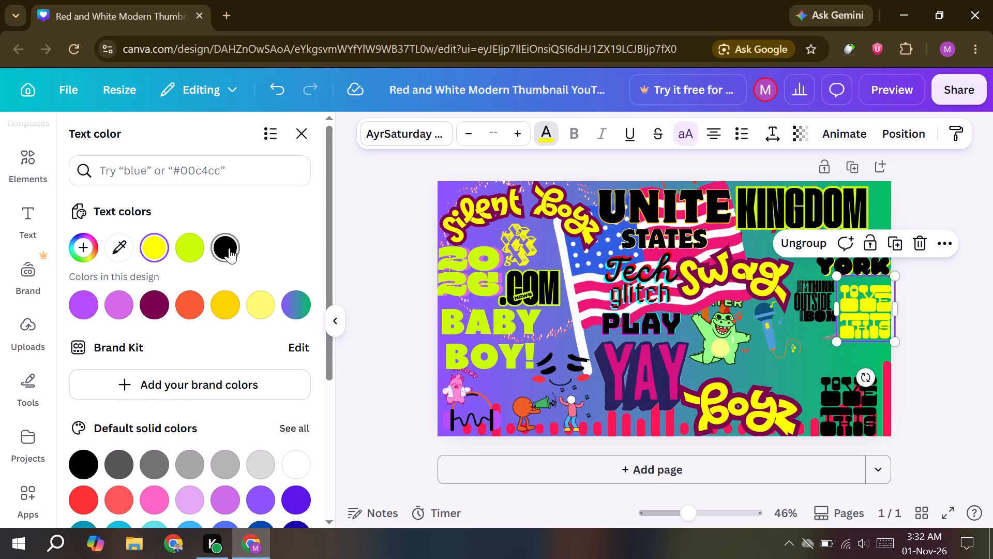
{"action": "left_click", "coordinate": [197, 248]}
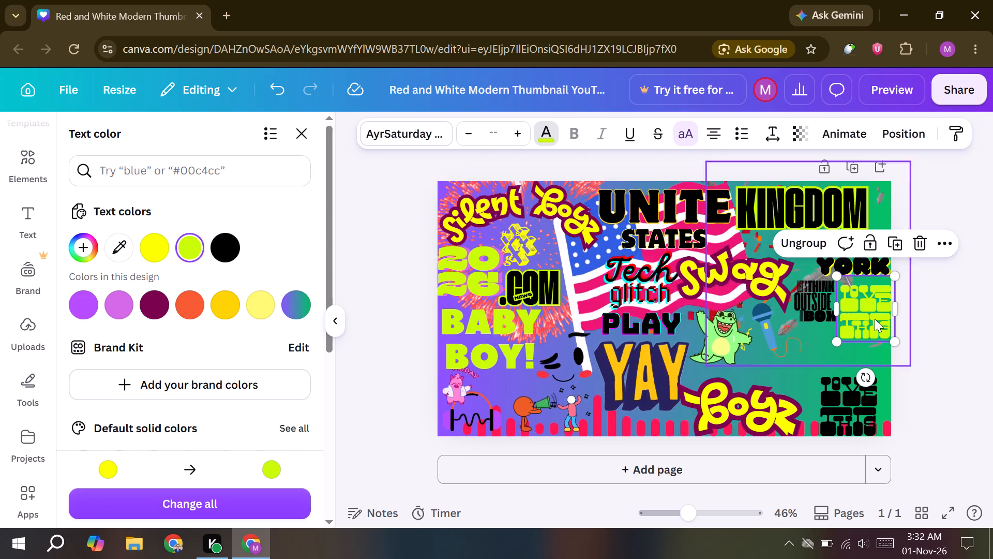
{"action": "double_click", "coordinate": [935, 307]}
Move the black LOVE THIS graphic up beneath the lime green one and nudge it slightly up and right into alignment.
{"action": "left_click", "coordinate": [845, 403]}
{"action": "left_click_drag", "start_coordinate": [849, 404], "coordinate": [857, 375]}
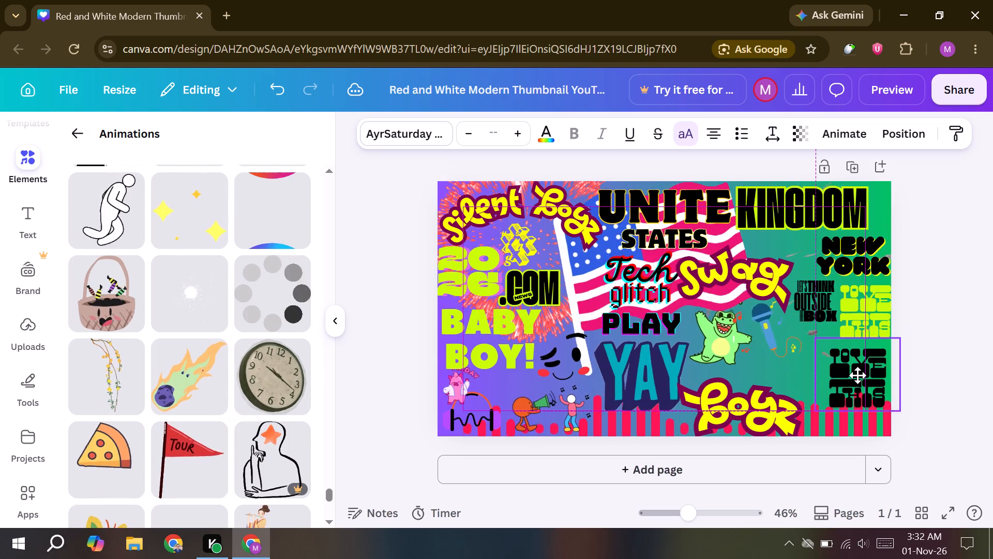
{"action": "left_click_drag", "start_coordinate": [857, 375], "coordinate": [860, 372]}
{"action": "key", "text": "Up"}
{"action": "key", "text": "Up"}
{"action": "key", "text": "Up"}
{"action": "key", "text": "Up"}
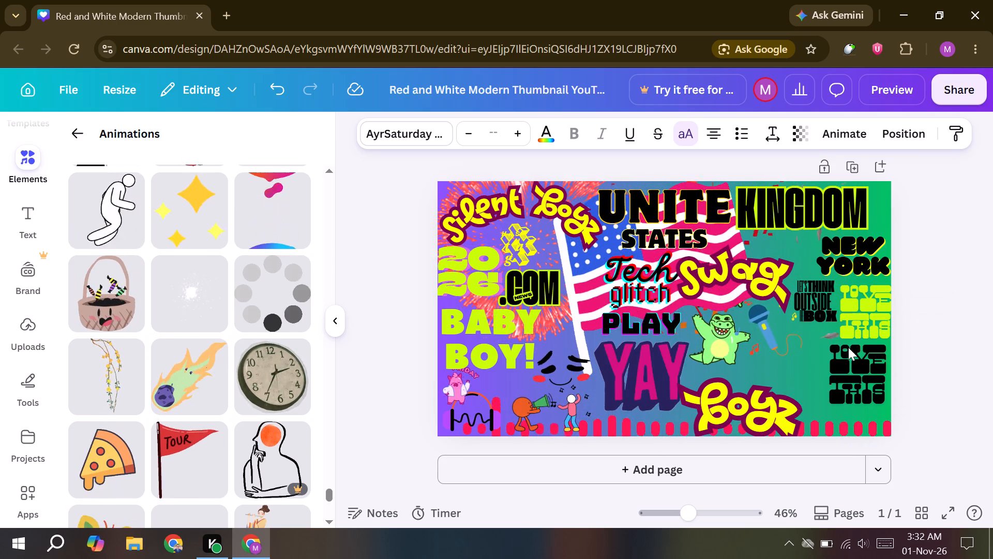
{"action": "key", "text": "Up"}
{"action": "key", "text": "Right"}
{"action": "key", "text": "Right"}
{"action": "key", "text": "Right"}
{"action": "key", "text": "Right"}
{"action": "key", "text": "Right"}
{"action": "key", "text": "Right"}
{"action": "key", "text": "Right"}
{"action": "key", "text": "Right"}
{"action": "key", "text": "Right"}
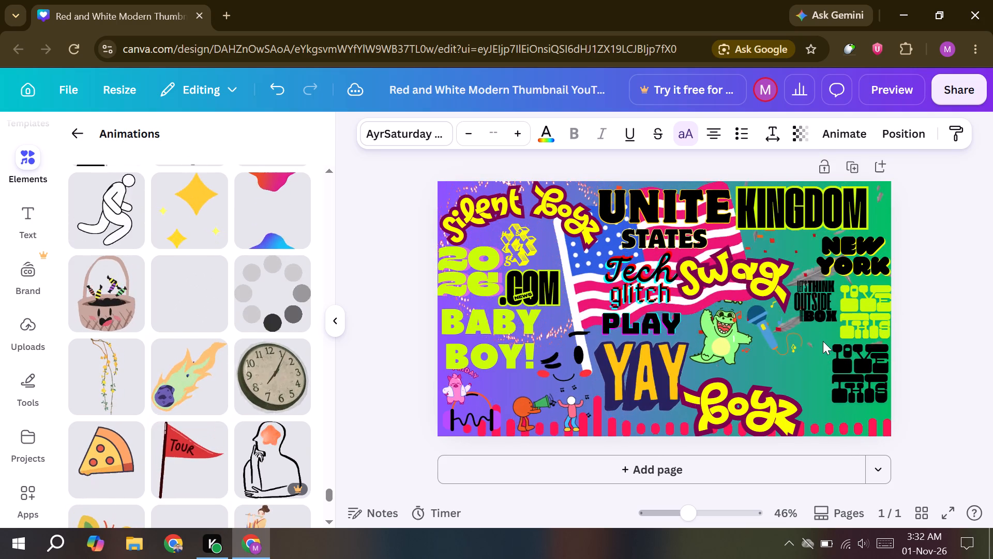
Nudge the black LOVE THIS graphic slightly right and recolour it lime green like the one above it.
{"action": "key", "text": "Right"}
{"action": "key", "text": "Right"}
{"action": "key", "text": "Right"}
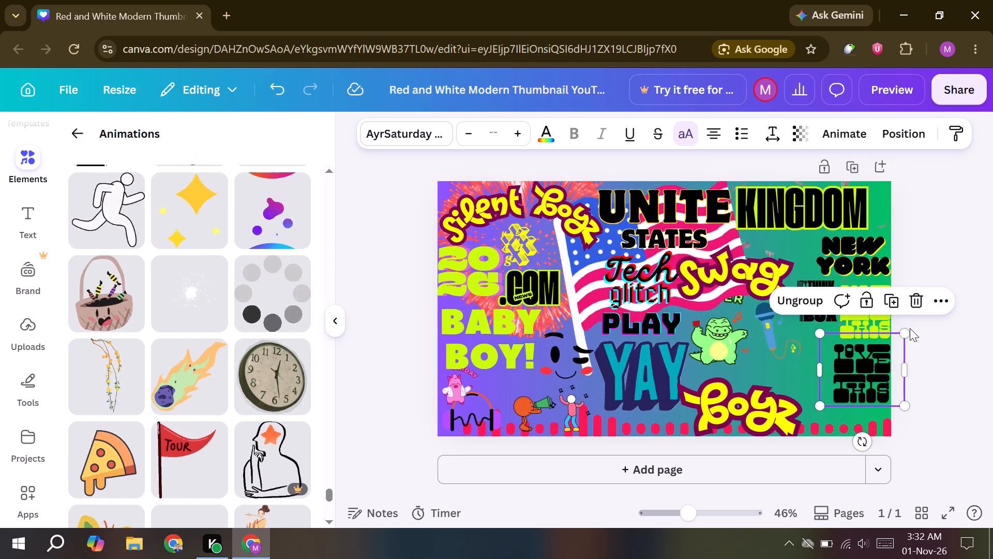
{"action": "left_click", "coordinate": [546, 134]}
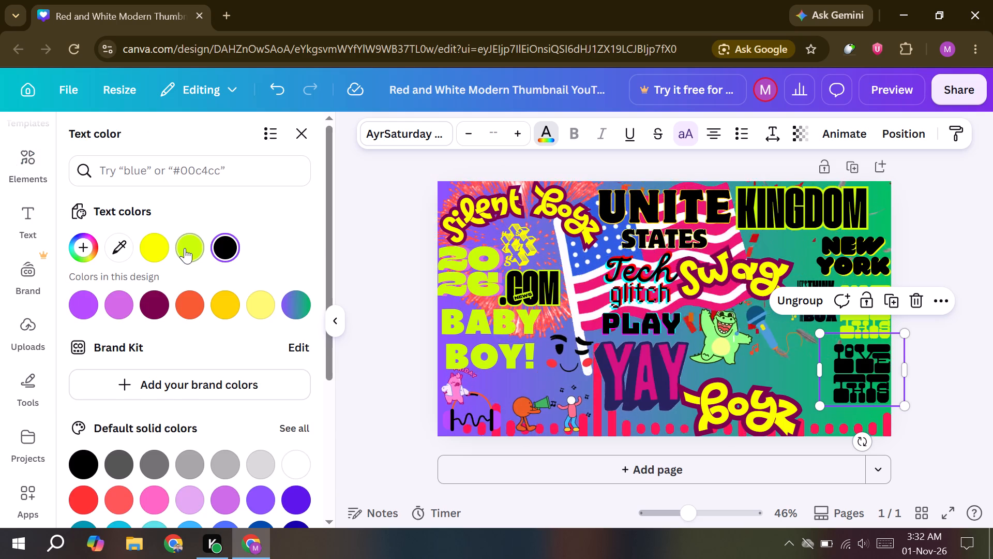
{"action": "left_click", "coordinate": [184, 249]}
{"action": "double_click", "coordinate": [954, 221]}
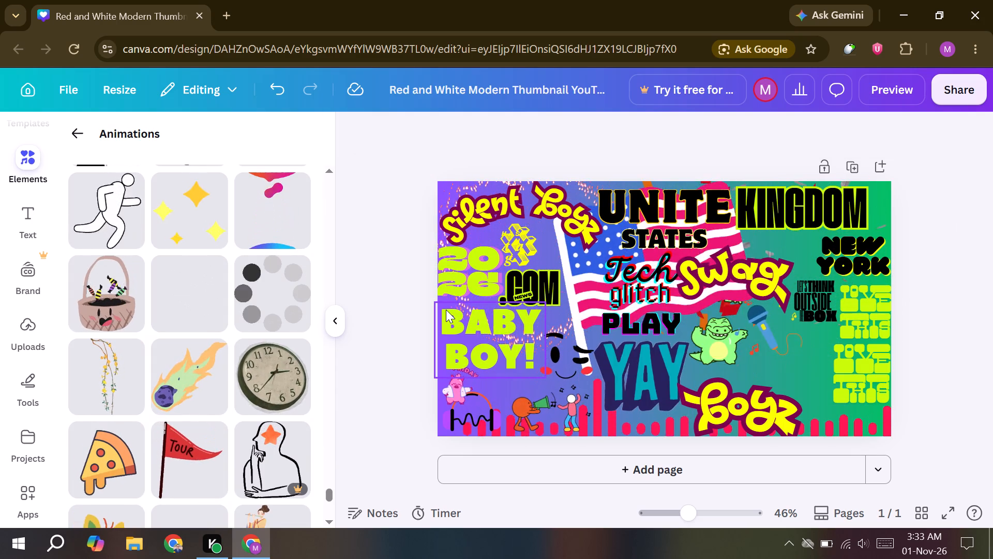
Find the animated head outline with turning gears among the animations and add it to the design.
{"action": "scroll", "coordinate": [130, 302], "scroll_direction": "down", "scroll_amount": 1}
{"action": "scroll", "coordinate": [265, 317], "scroll_direction": "down", "scroll_amount": 3}
{"action": "scroll", "coordinate": [205, 304], "scroll_direction": "up", "scroll_amount": 1}
{"action": "scroll", "coordinate": [276, 336], "scroll_direction": "down", "scroll_amount": 5}
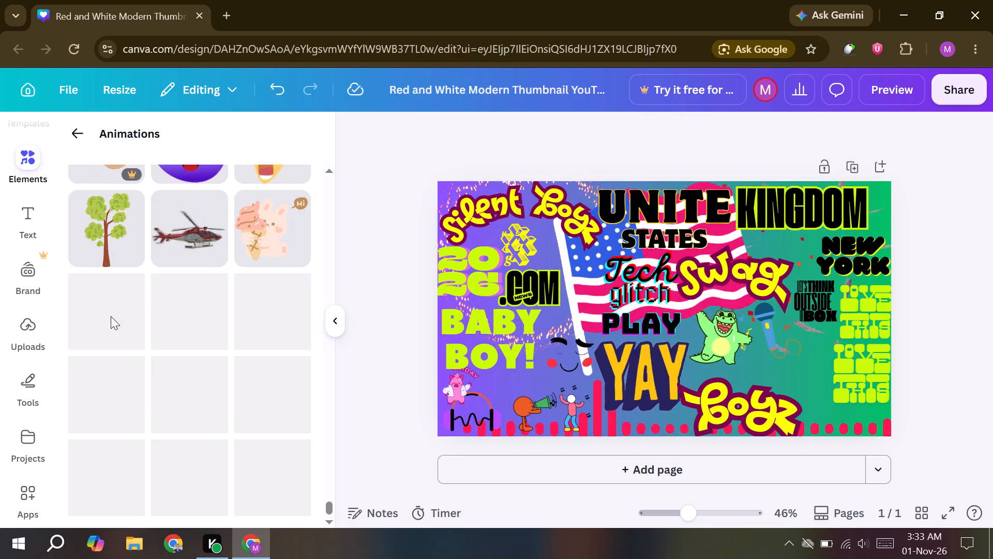
{"action": "scroll", "coordinate": [202, 325], "scroll_direction": "down", "scroll_amount": 2}
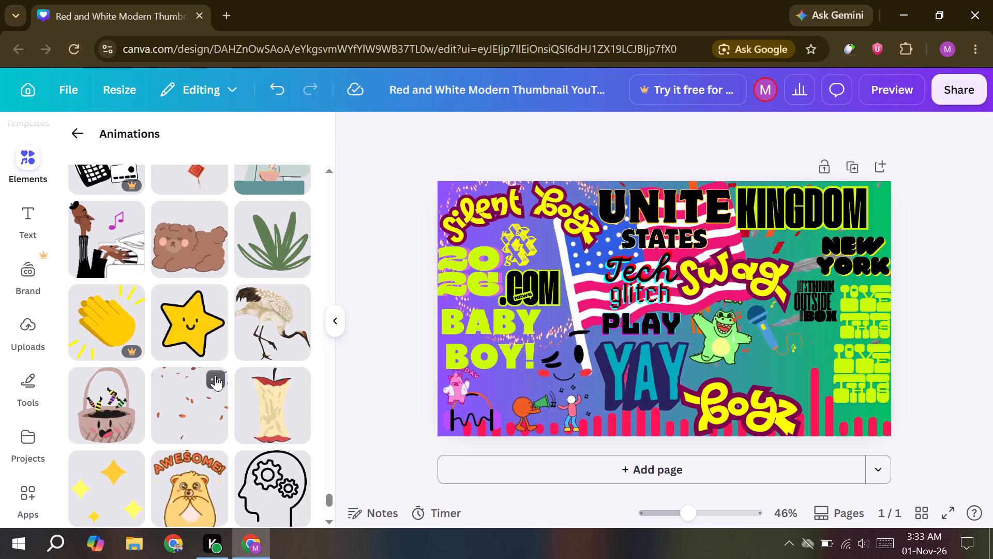
{"action": "scroll", "coordinate": [212, 381], "scroll_direction": "down", "scroll_amount": 1}
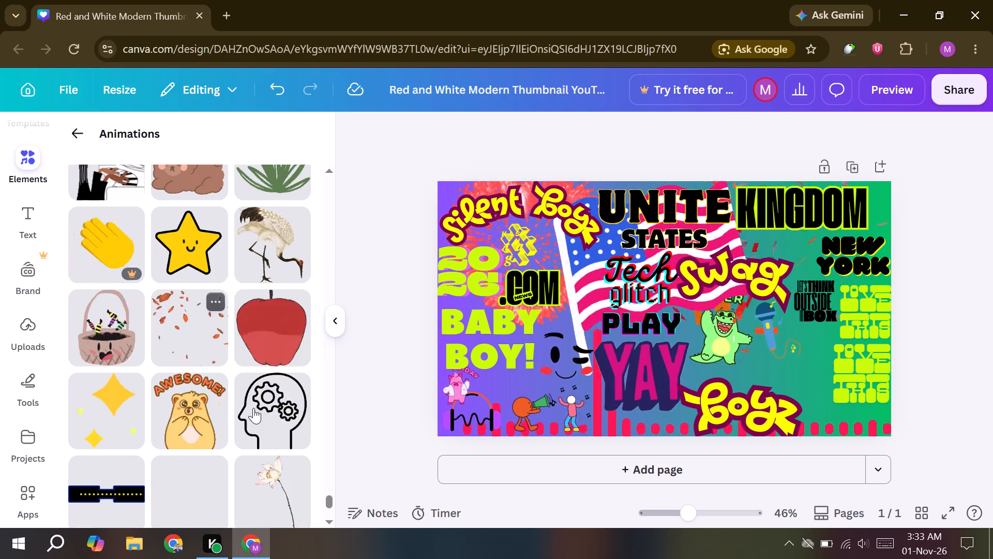
{"action": "left_click", "coordinate": [269, 432]}
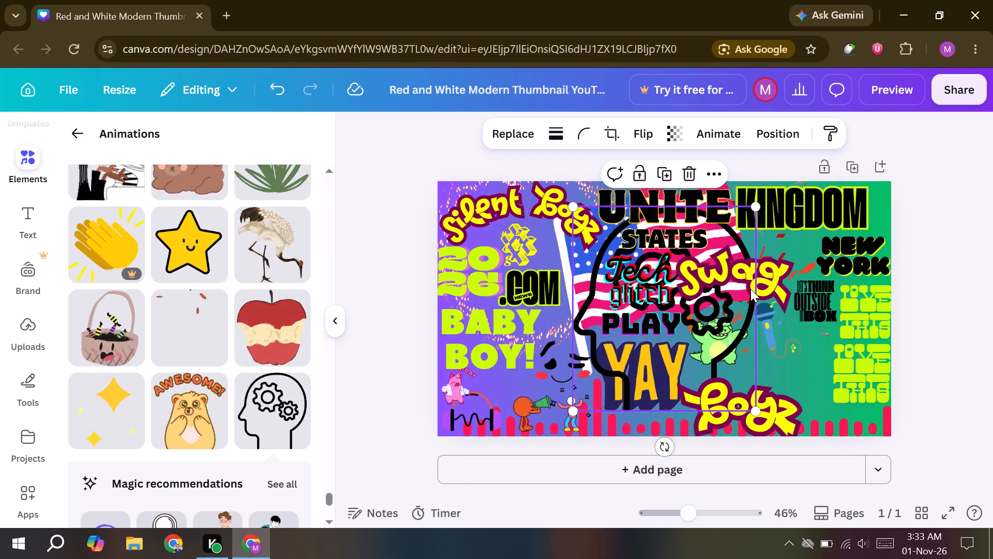
Shrink the gear head animation and place it just left of the lower LOVE THIS graphic, beneath THINK OUTSIDE THE BOX.
{"action": "left_click_drag", "start_coordinate": [757, 211], "coordinate": [726, 255]}
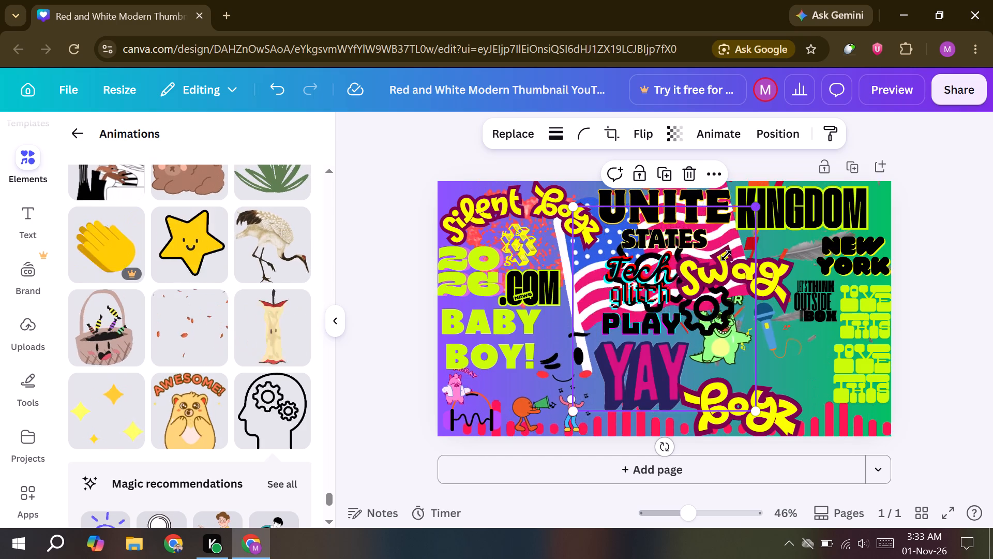
{"action": "left_click_drag", "start_coordinate": [726, 255], "coordinate": [635, 362]}
{"action": "left_click_drag", "start_coordinate": [598, 378], "coordinate": [609, 379]}
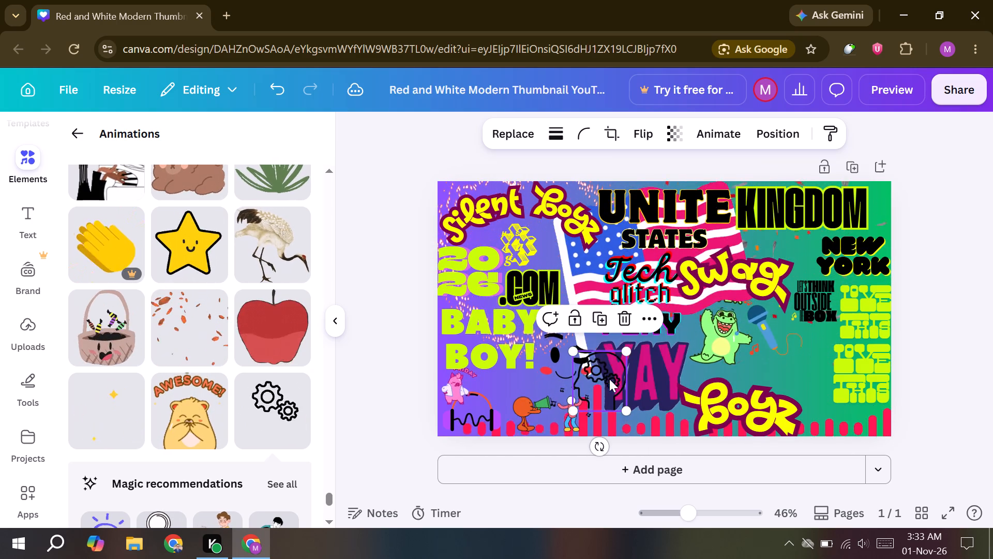
{"action": "left_click_drag", "start_coordinate": [609, 379], "coordinate": [804, 360]}
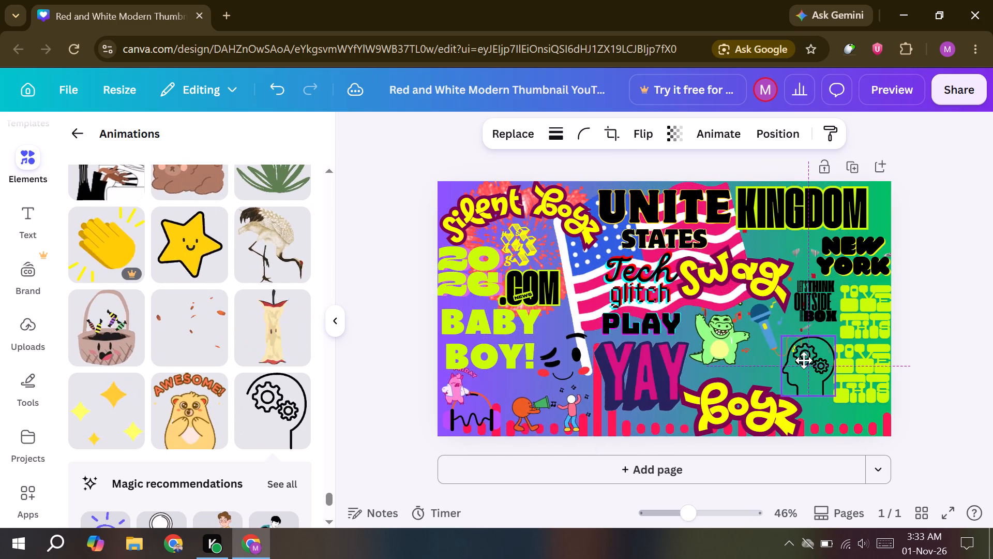
{"action": "left_click_drag", "start_coordinate": [804, 360], "coordinate": [800, 358]}
{"action": "left_click", "coordinate": [988, 381]}
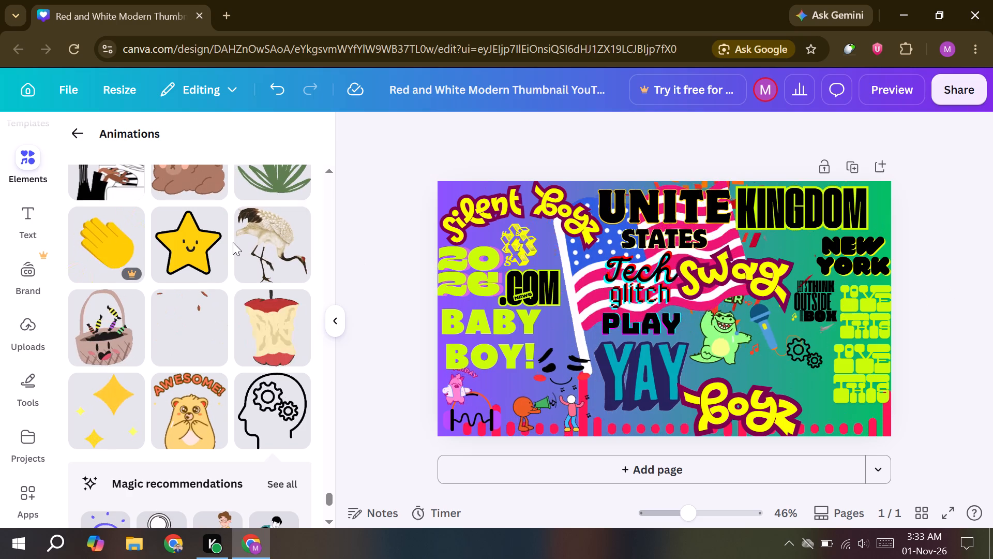
Recolour the UNITE STATES text lime green after trying bright yellow.
{"action": "left_click", "coordinate": [36, 207]}
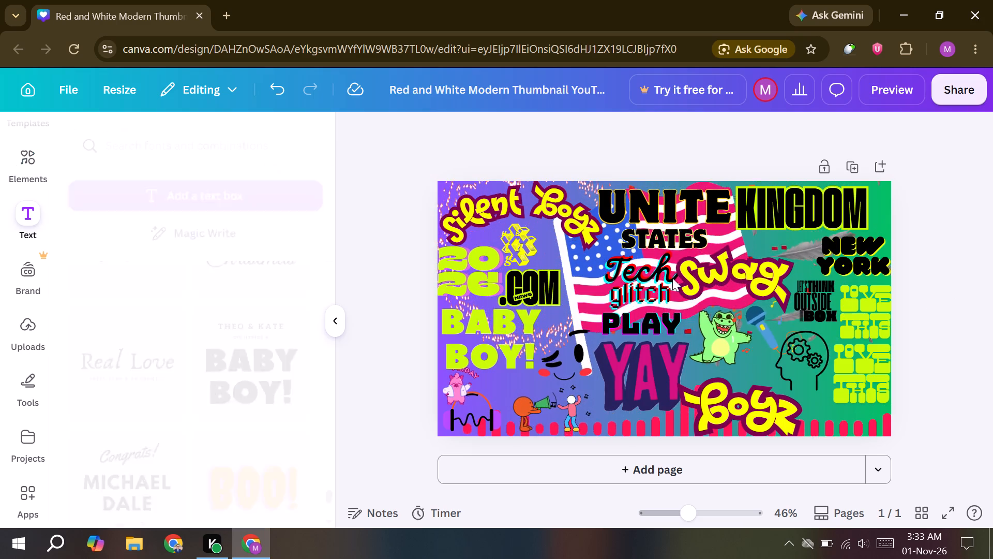
{"action": "left_click", "coordinate": [675, 199]}
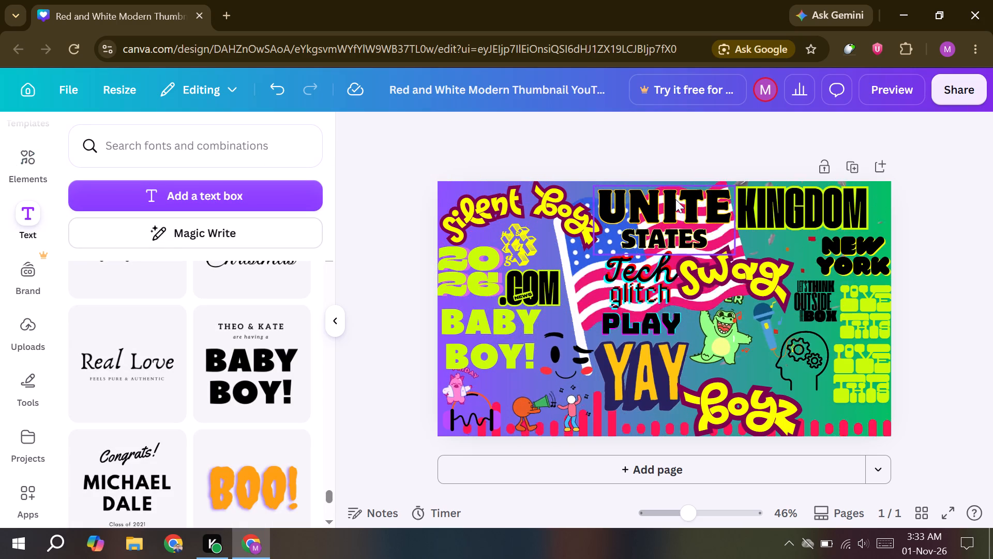
{"action": "left_click", "coordinate": [532, 141]}
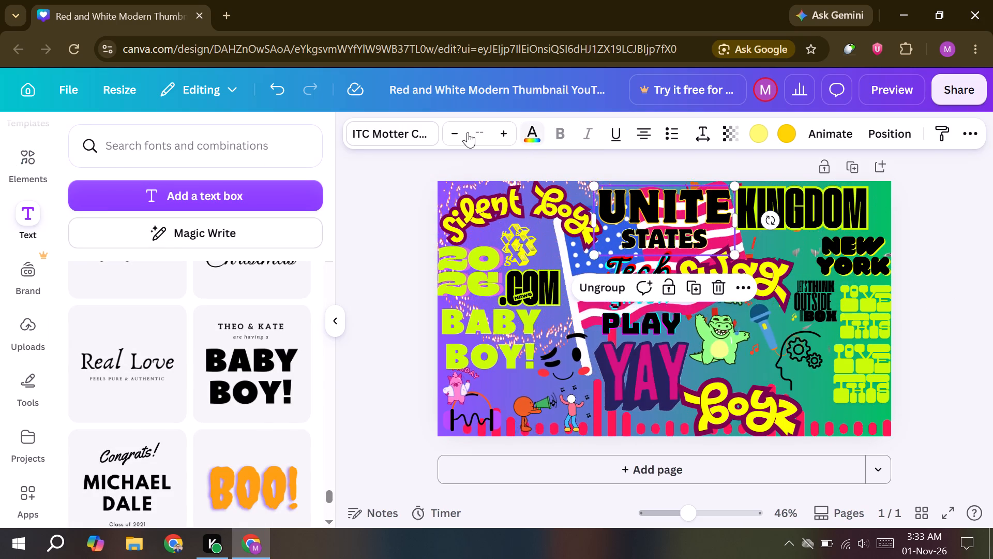
{"action": "left_click", "coordinate": [153, 253]}
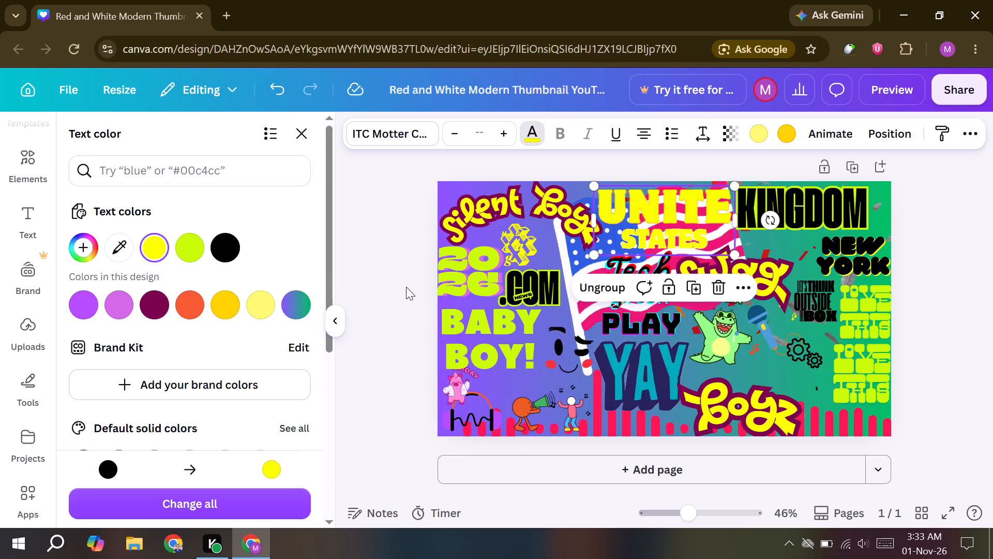
{"action": "left_click", "coordinate": [192, 248]}
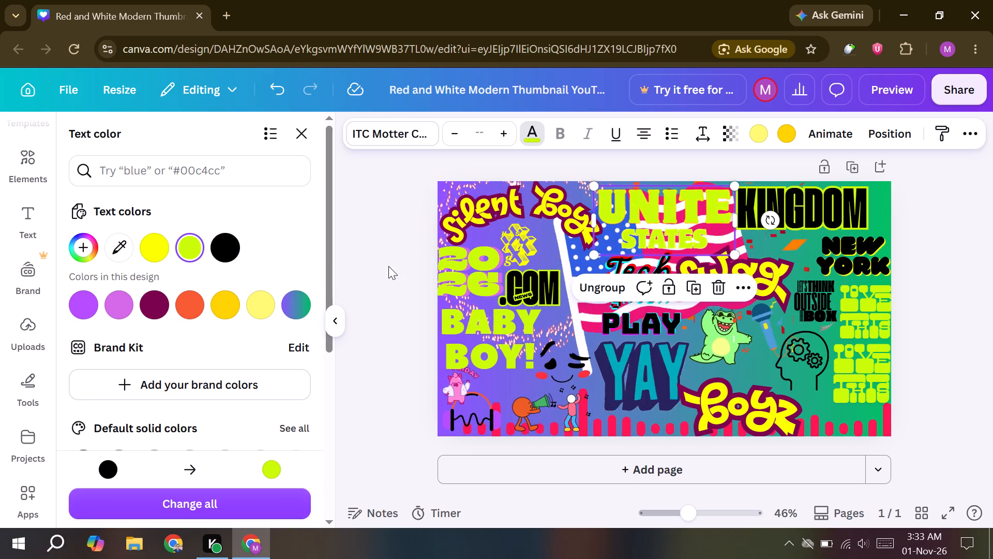
{"action": "double_click", "coordinate": [390, 231]}
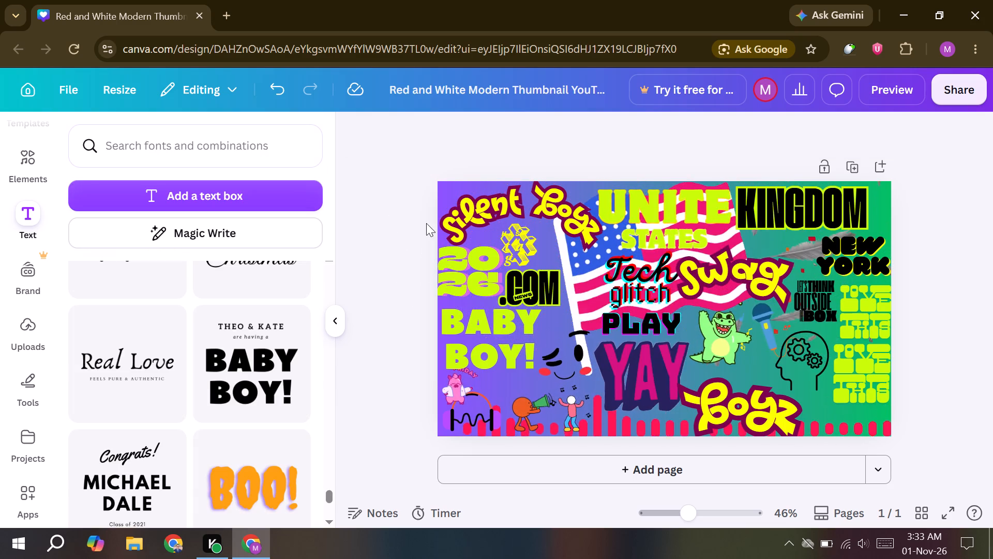
Recolour the PLAY text lime green.
{"action": "left_click", "coordinate": [623, 291]}
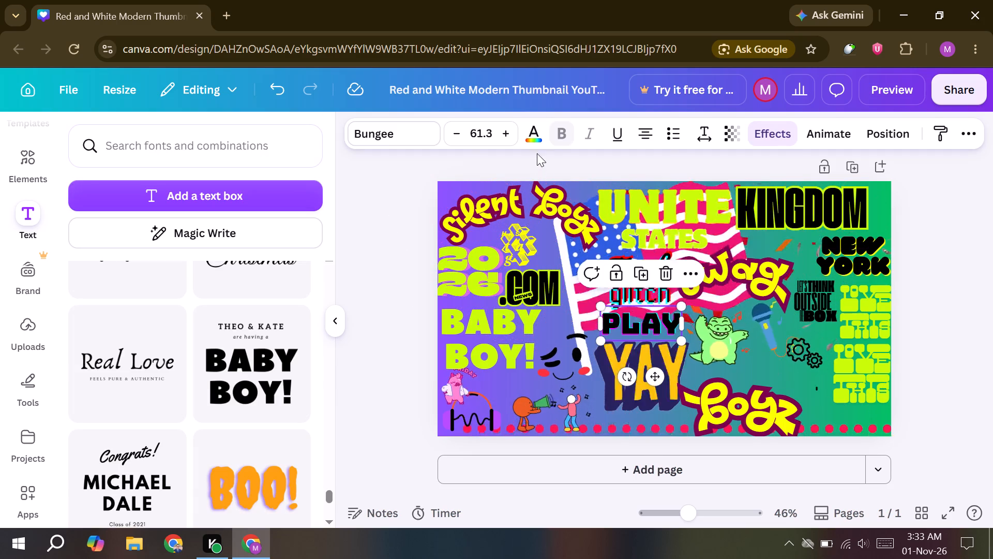
{"action": "left_click", "coordinate": [534, 141]}
{"action": "left_click", "coordinate": [190, 246]}
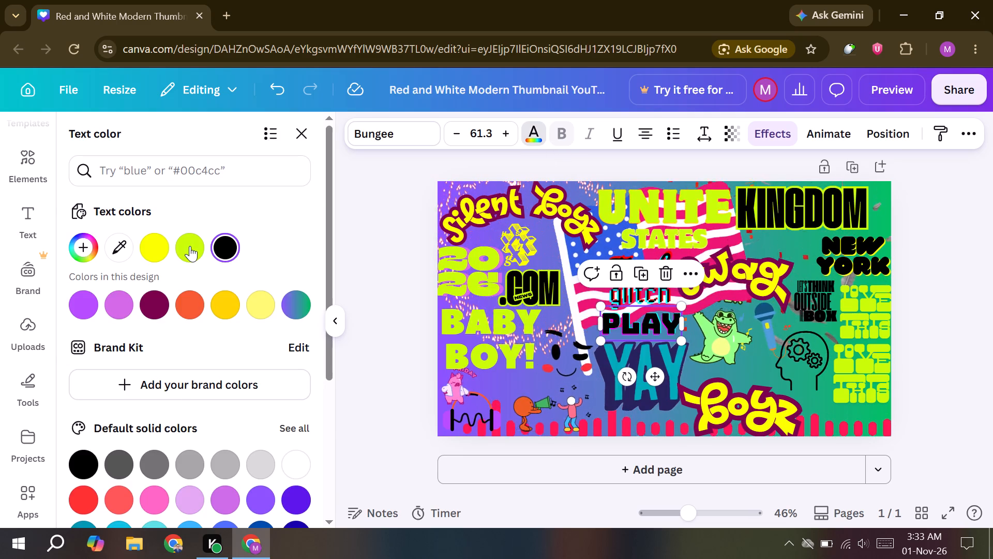
{"action": "double_click", "coordinate": [394, 258]}
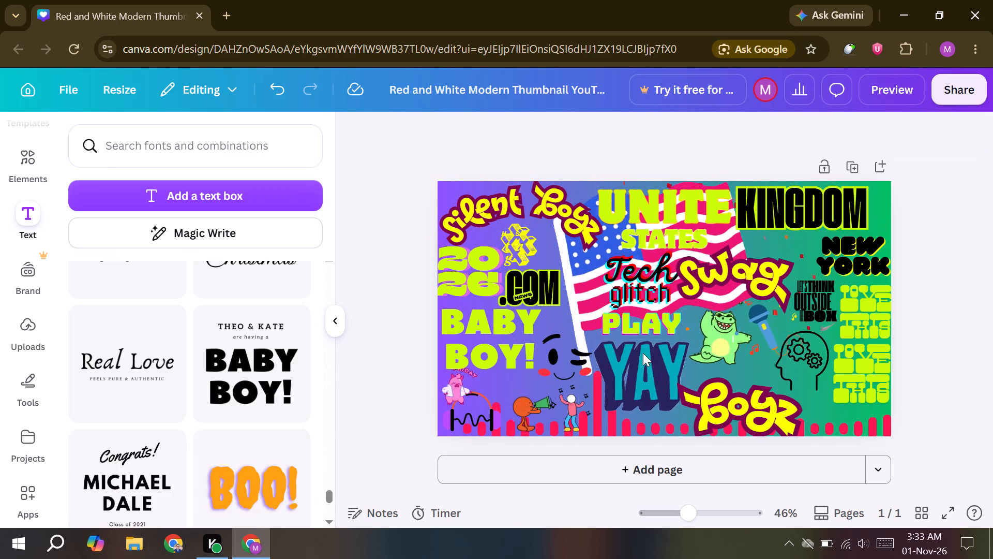
Shrink the animated YAY graphic slightly and shift it a little to the right beneath PLAY.
{"action": "left_click", "coordinate": [628, 373]}
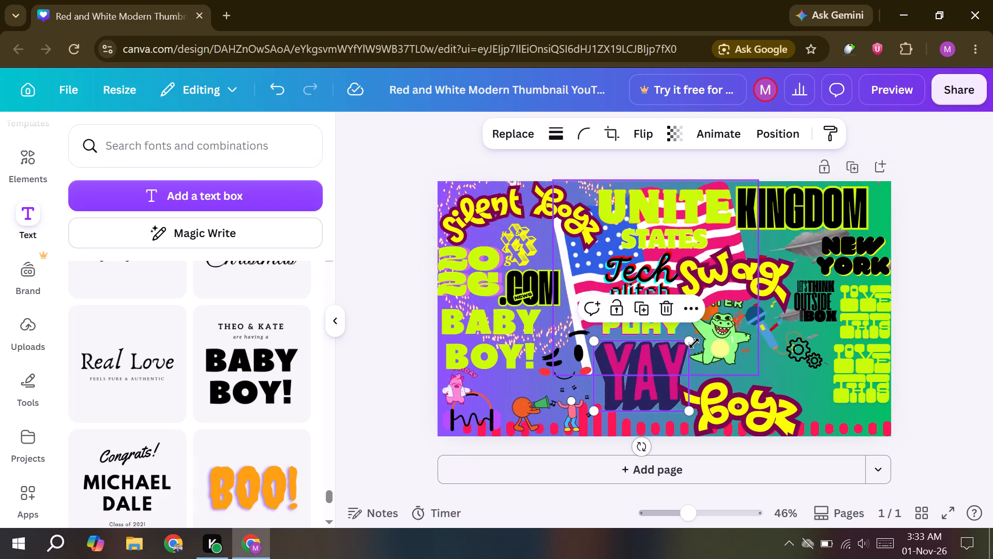
{"action": "left_click_drag", "start_coordinate": [690, 346], "coordinate": [679, 350]}
{"action": "left_click_drag", "start_coordinate": [655, 374], "coordinate": [665, 372]}
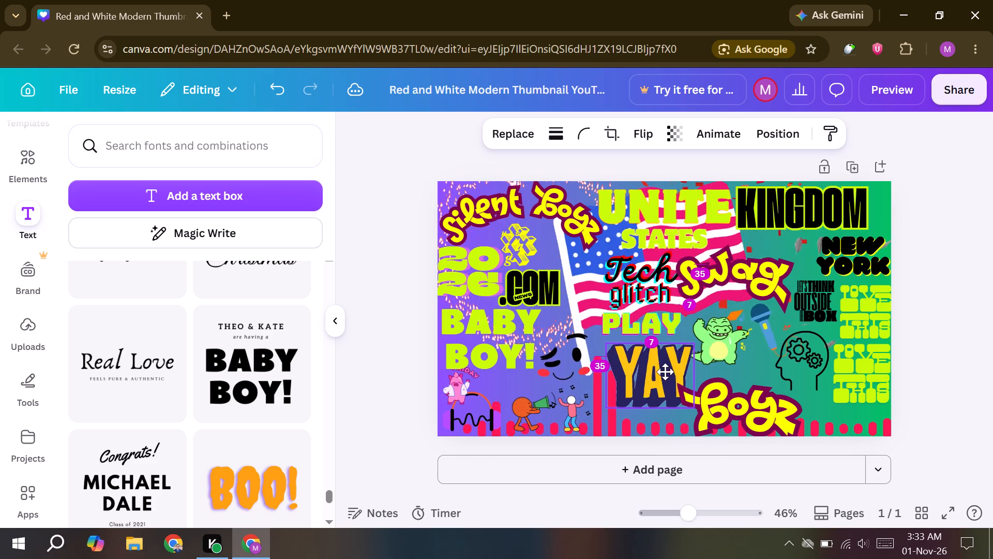
{"action": "left_click_drag", "start_coordinate": [665, 372], "coordinate": [661, 371]}
{"action": "left_click", "coordinate": [992, 275]}
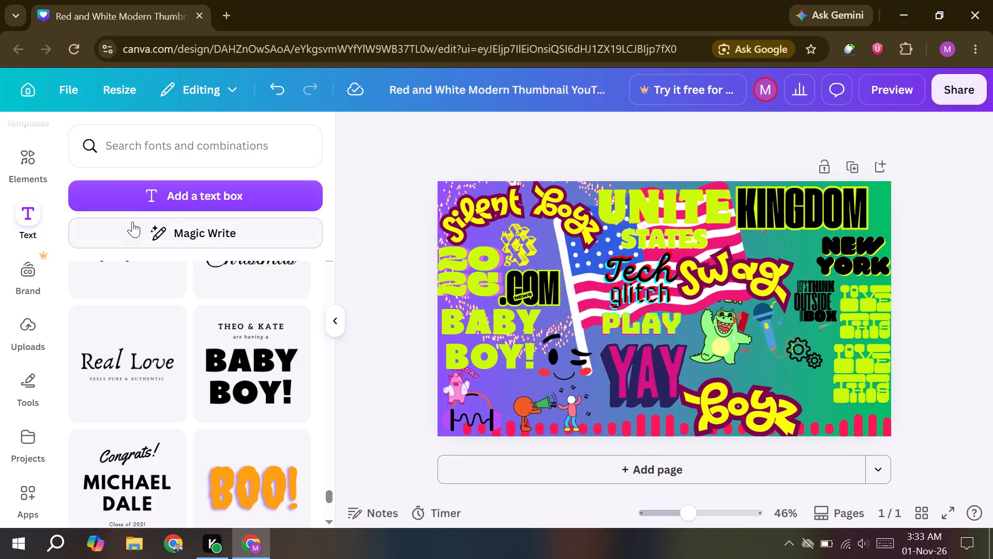
Shrink the BABY BOY! text to a font size of about 61.4 and nudge it down slightly.
{"action": "scroll", "coordinate": [456, 384], "scroll_direction": "down", "scroll_amount": 1}
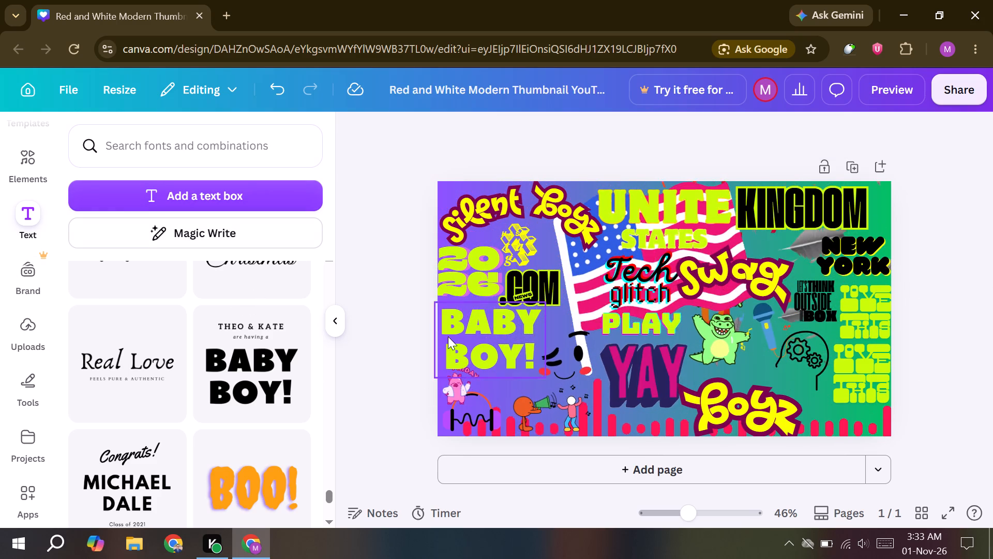
{"action": "left_click", "coordinate": [479, 335]}
{"action": "left_click_drag", "start_coordinate": [546, 301], "coordinate": [535, 314]}
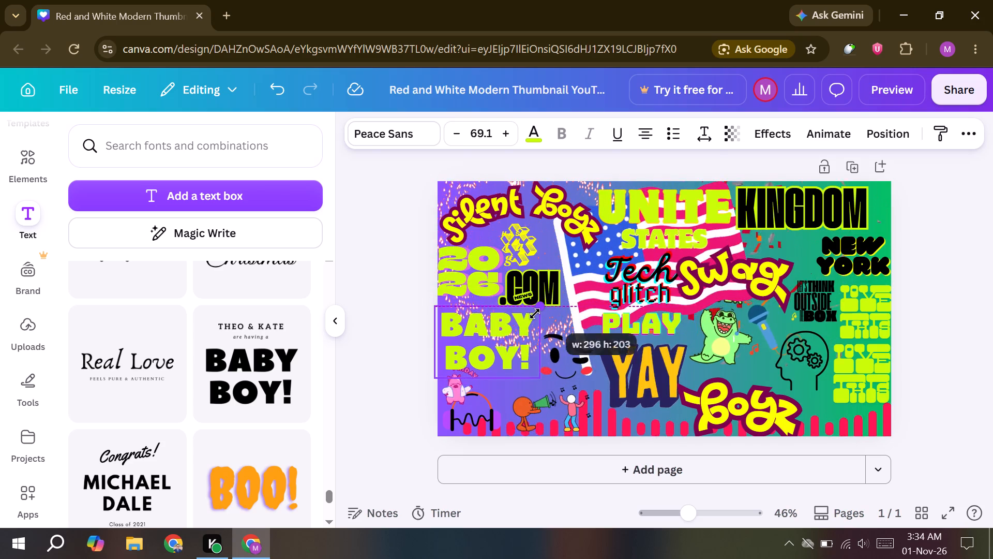
{"action": "left_click_drag", "start_coordinate": [535, 314], "coordinate": [548, 312]}
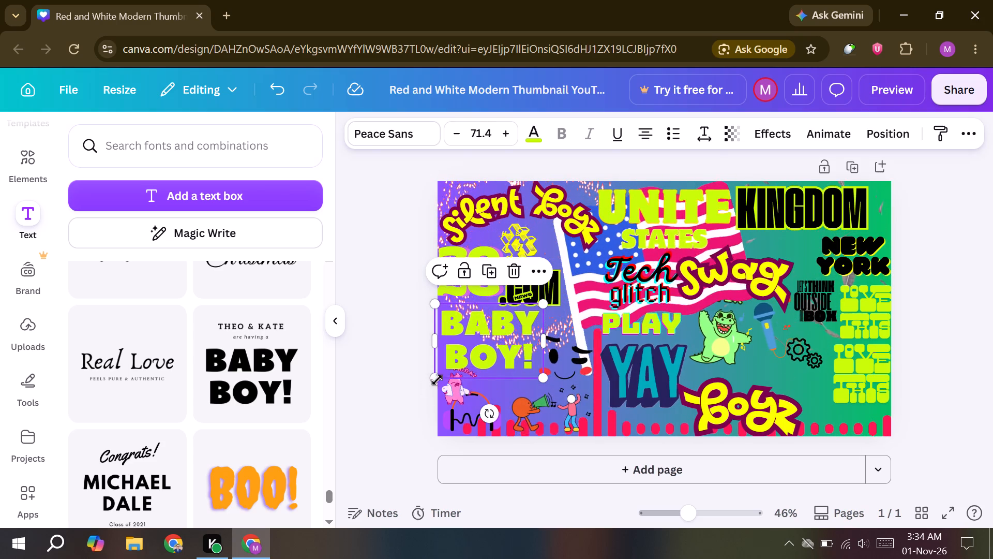
{"action": "left_click_drag", "start_coordinate": [545, 374], "coordinate": [532, 361]}
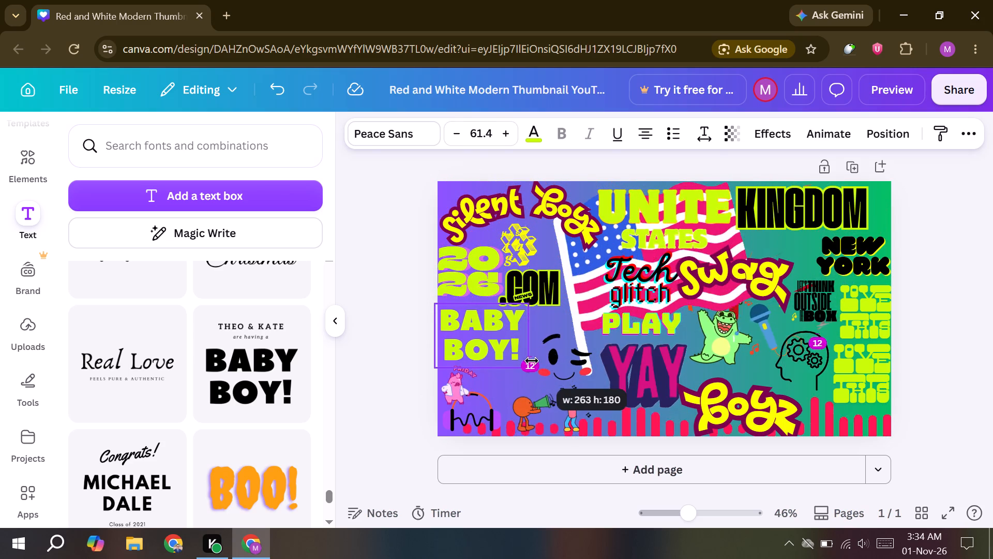
{"action": "key", "text": "Down"}
{"action": "key", "text": "Down"}
{"action": "key", "text": "Down"}
{"action": "key", "text": "Down"}
{"action": "key", "text": "Down"}
{"action": "key", "text": "Down"}
{"action": "key", "text": "Down"}
{"action": "key", "text": "Down"}
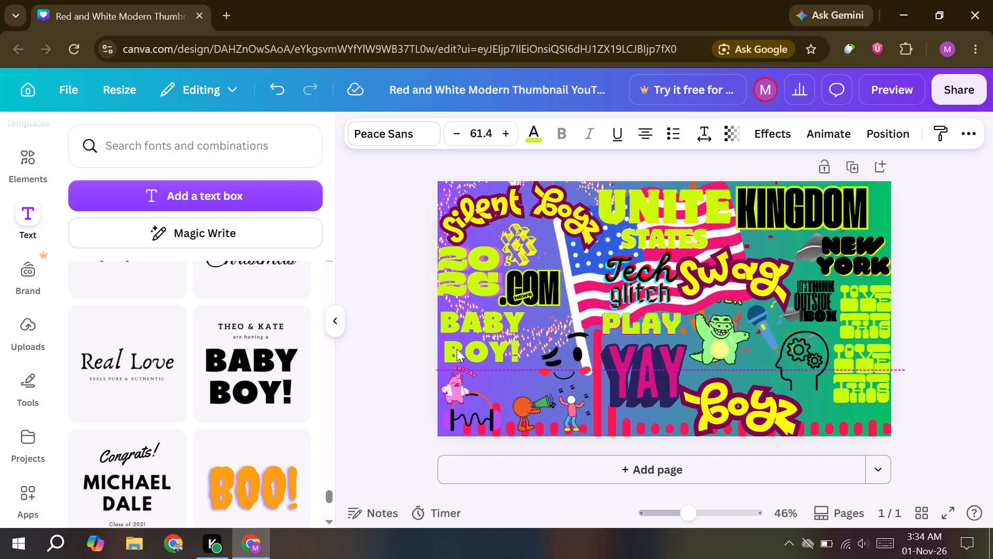
{"action": "left_click", "coordinate": [952, 227]}
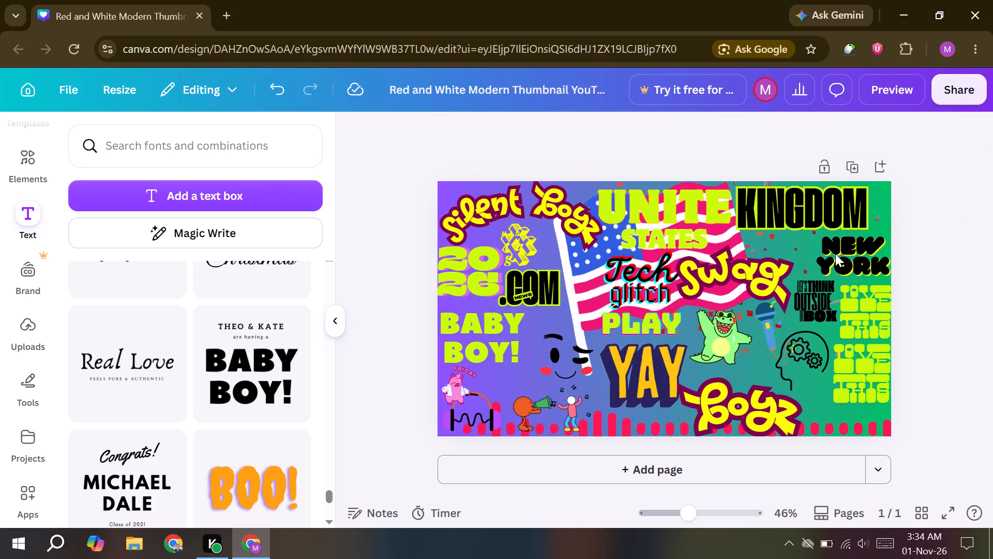
{"action": "left_click", "coordinate": [992, 213]}
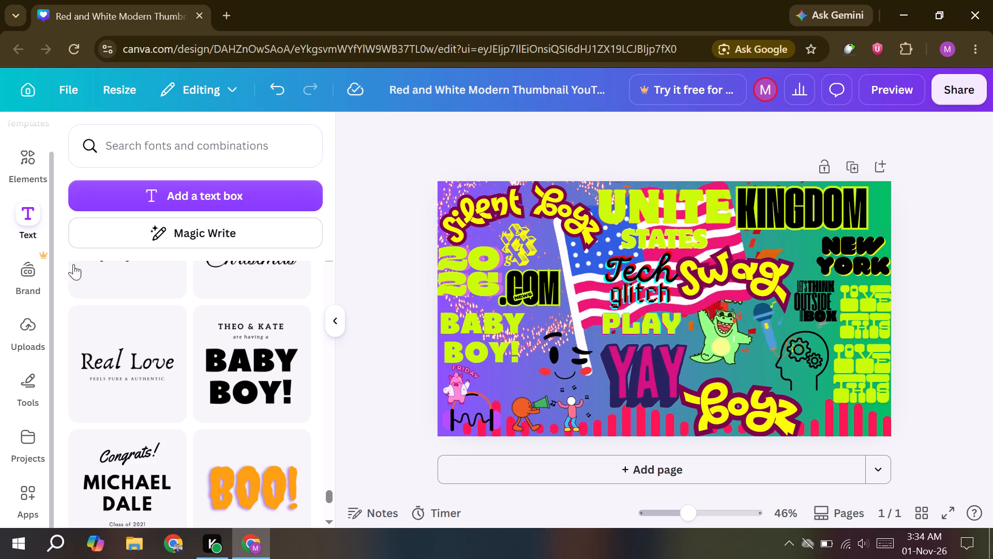
Browse the font combinations and add the pink TURNING 22 text graphic to the design.
{"action": "scroll", "coordinate": [221, 386], "scroll_direction": "down", "scroll_amount": 7}
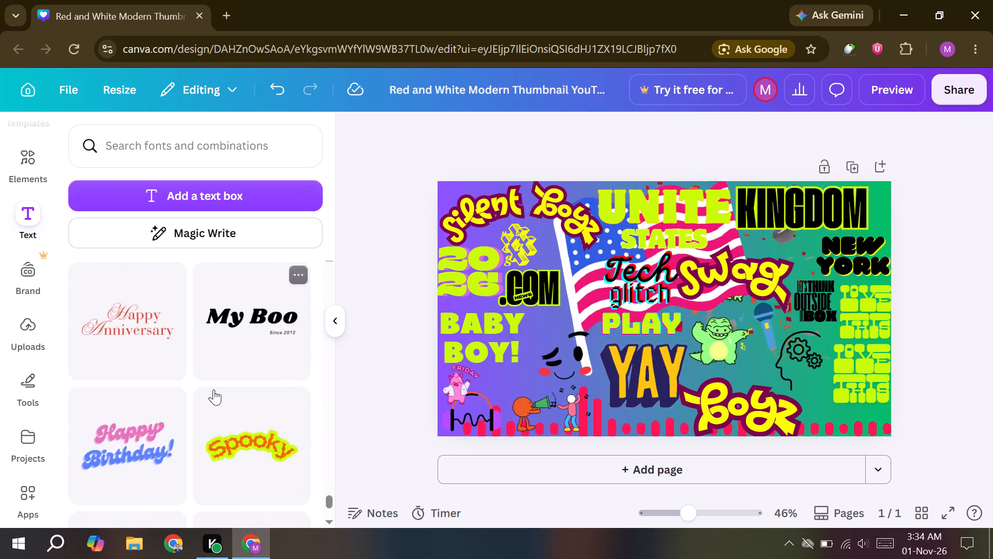
{"action": "scroll", "coordinate": [214, 389], "scroll_direction": "down", "scroll_amount": 1}
{"action": "scroll", "coordinate": [176, 389], "scroll_direction": "up", "scroll_amount": 2}
{"action": "scroll", "coordinate": [232, 377], "scroll_direction": "down", "scroll_amount": 2}
{"action": "scroll", "coordinate": [225, 388], "scroll_direction": "up", "scroll_amount": 1}
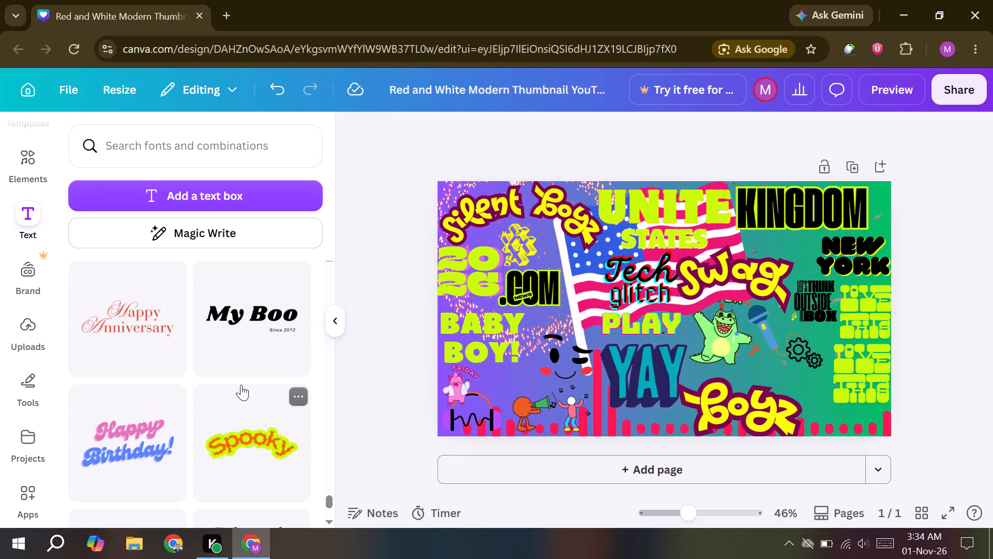
{"action": "scroll", "coordinate": [241, 400], "scroll_direction": "down", "scroll_amount": 8}
{"action": "scroll", "coordinate": [244, 361], "scroll_direction": "up", "scroll_amount": 1}
{"action": "scroll", "coordinate": [239, 359], "scroll_direction": "down", "scroll_amount": 2}
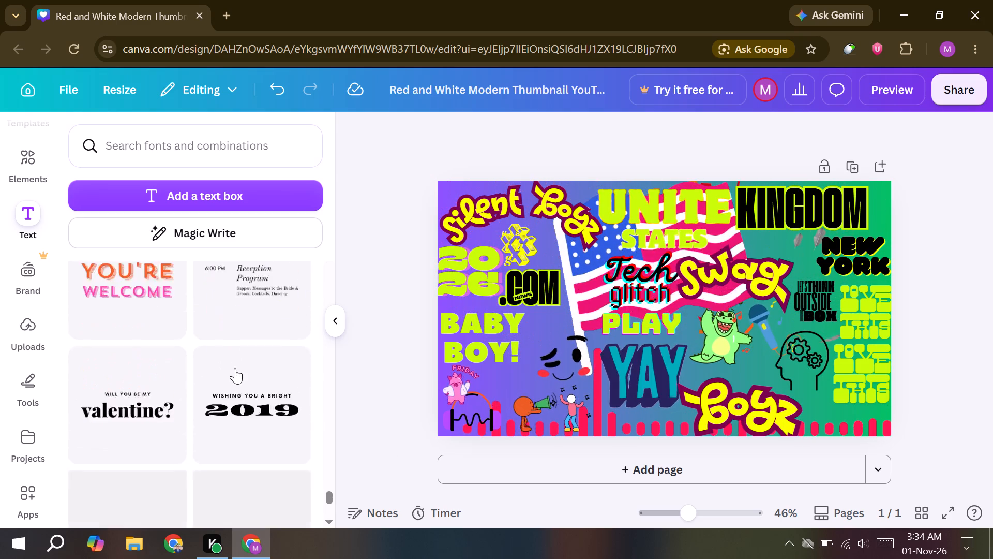
{"action": "scroll", "coordinate": [235, 368], "scroll_direction": "down", "scroll_amount": 2}
{"action": "scroll", "coordinate": [230, 372], "scroll_direction": "up", "scroll_amount": 3}
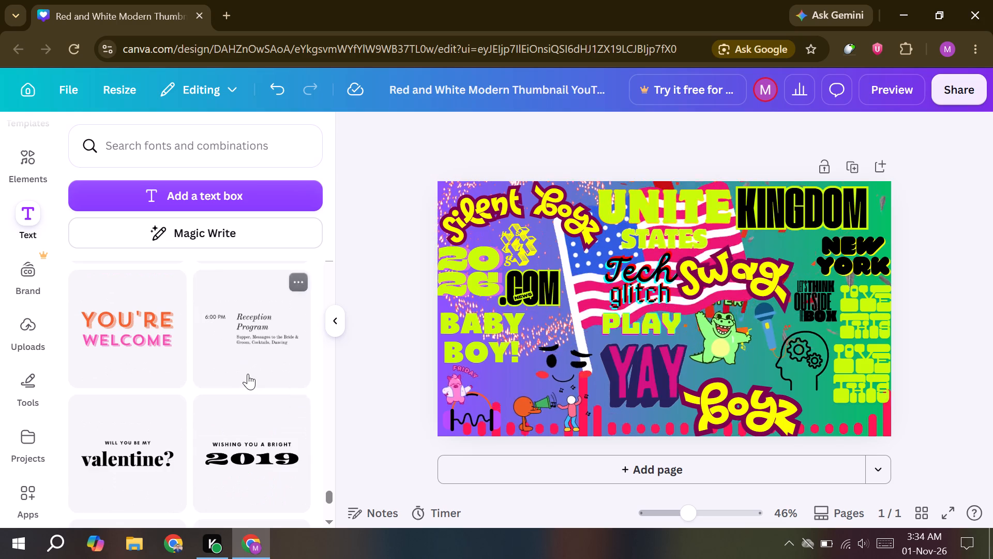
{"action": "scroll", "coordinate": [248, 374], "scroll_direction": "up", "scroll_amount": 2}
{"action": "left_click", "coordinate": [240, 374]}
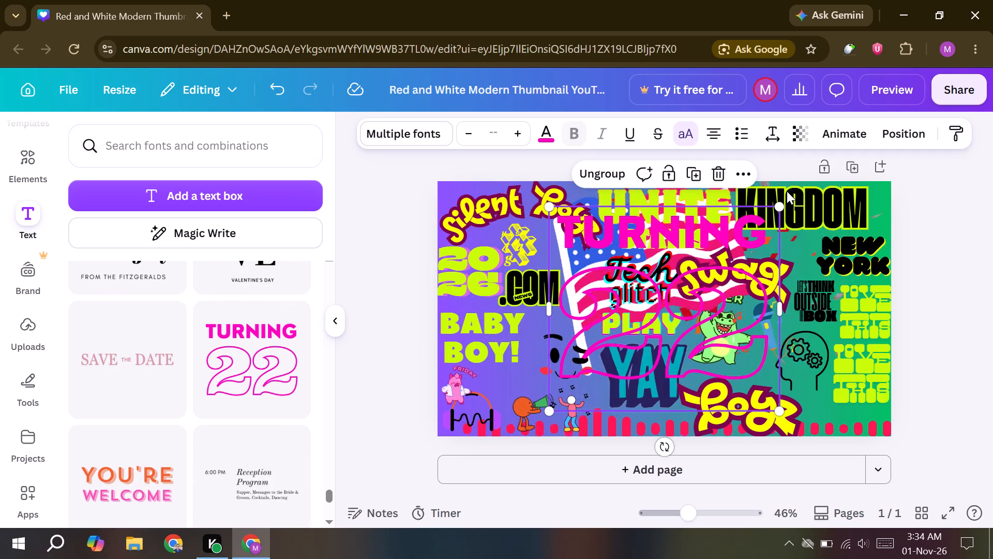
Shrink the pink TURNING 22 graphic and move it to the design's lower-left area, just below and overlapping BABY BOY!.
{"action": "left_click_drag", "start_coordinate": [781, 205], "coordinate": [639, 337]}
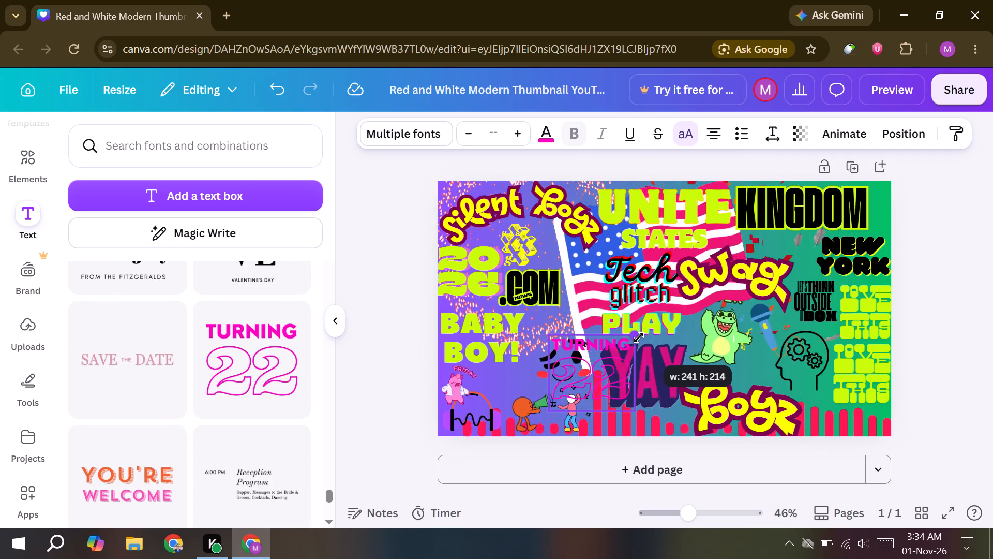
{"action": "left_click_drag", "start_coordinate": [639, 337], "coordinate": [658, 329]}
{"action": "left_click_drag", "start_coordinate": [613, 362], "coordinate": [537, 375]}
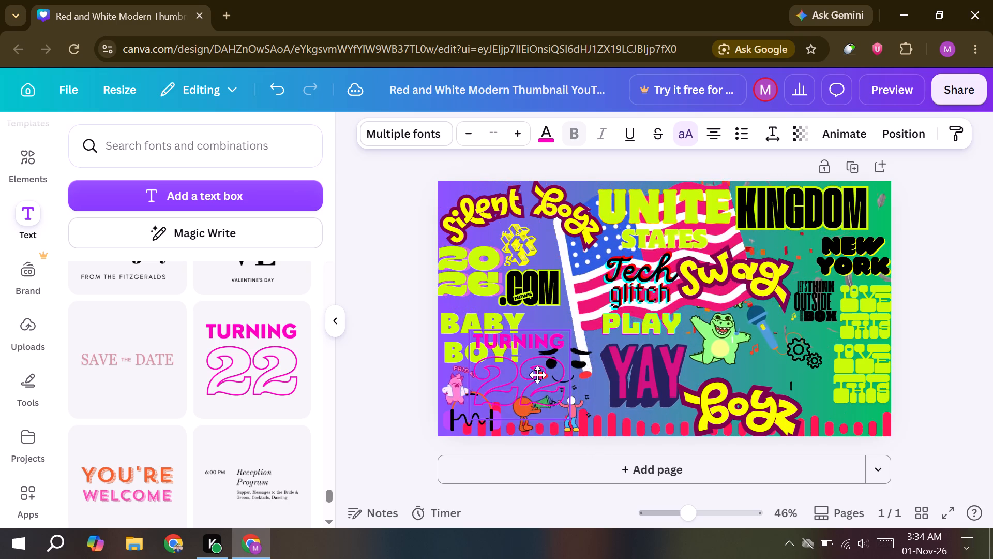
{"action": "left_click_drag", "start_coordinate": [537, 375], "coordinate": [546, 370]}
Delete the TURNING line from the pink text graphic, keeping only the outlined 22.
{"action": "triple_click", "coordinate": [553, 334]}
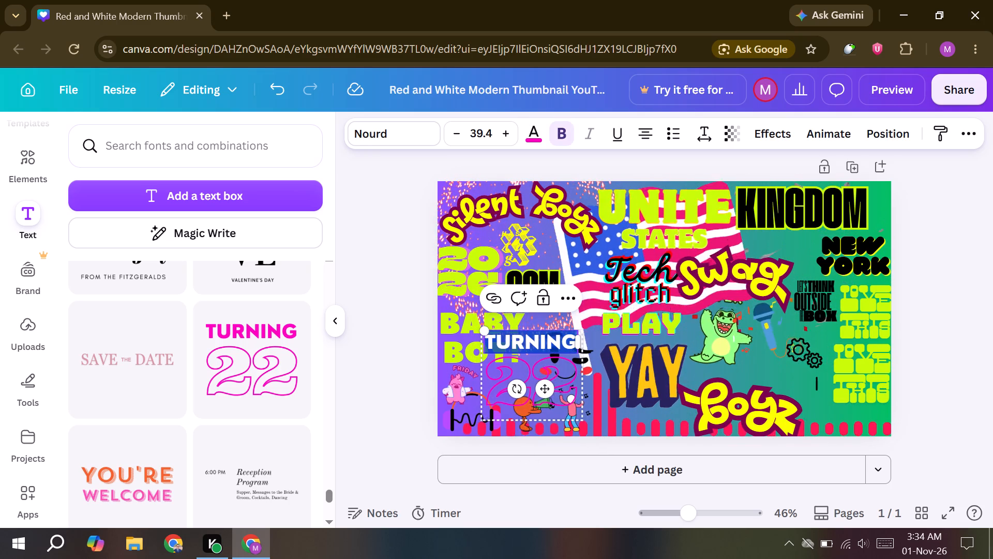
{"action": "left_click", "coordinate": [537, 355]}
{"action": "left_click", "coordinate": [545, 344]}
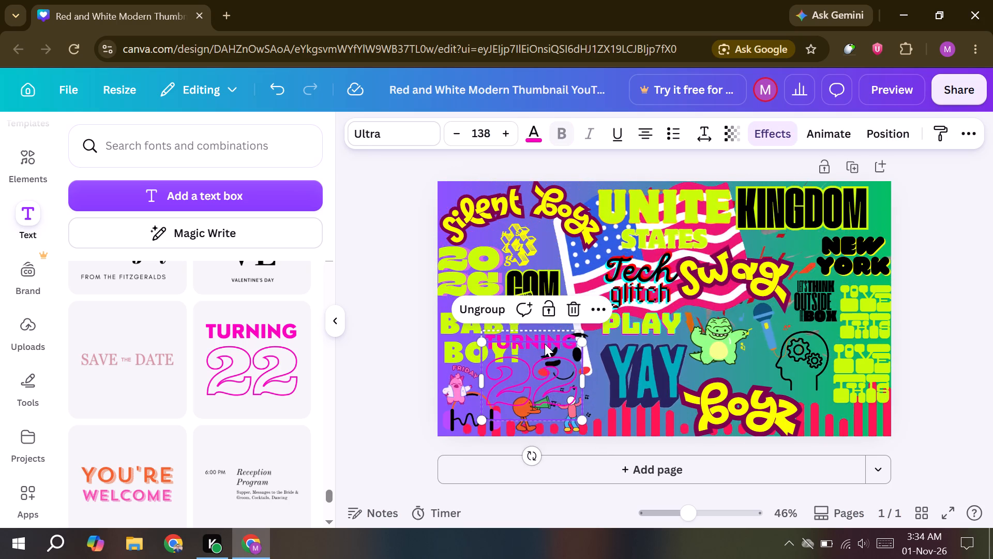
{"action": "left_click", "coordinate": [551, 330]}
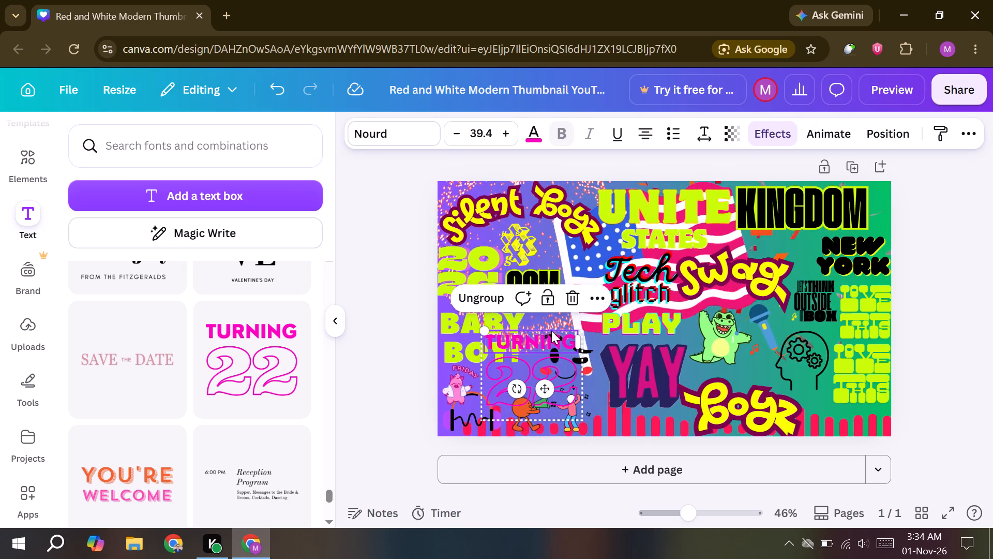
{"action": "left_click", "coordinate": [573, 299]}
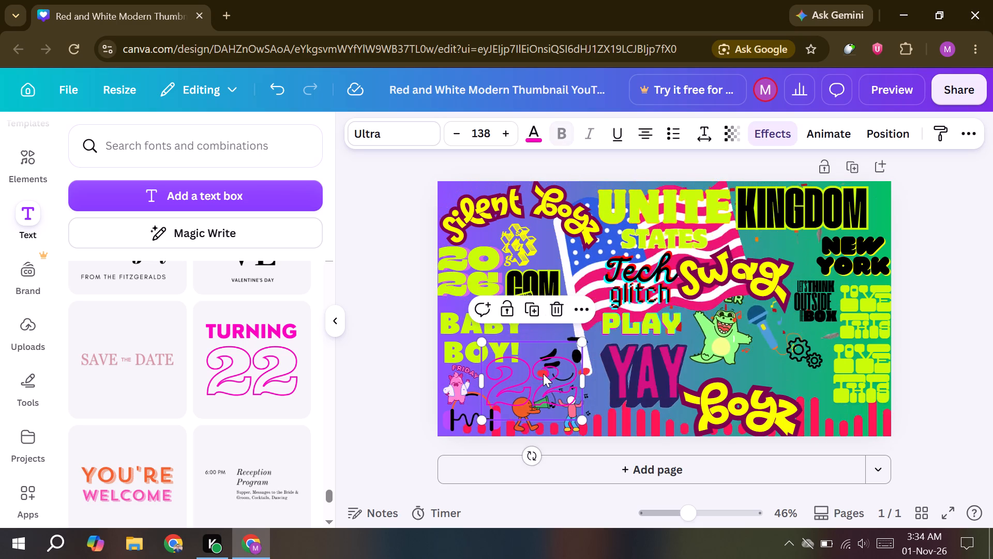
Replace the 22 text with 007 and widen its text box so the number fits on one line.
{"action": "triple_click", "coordinate": [537, 375]}
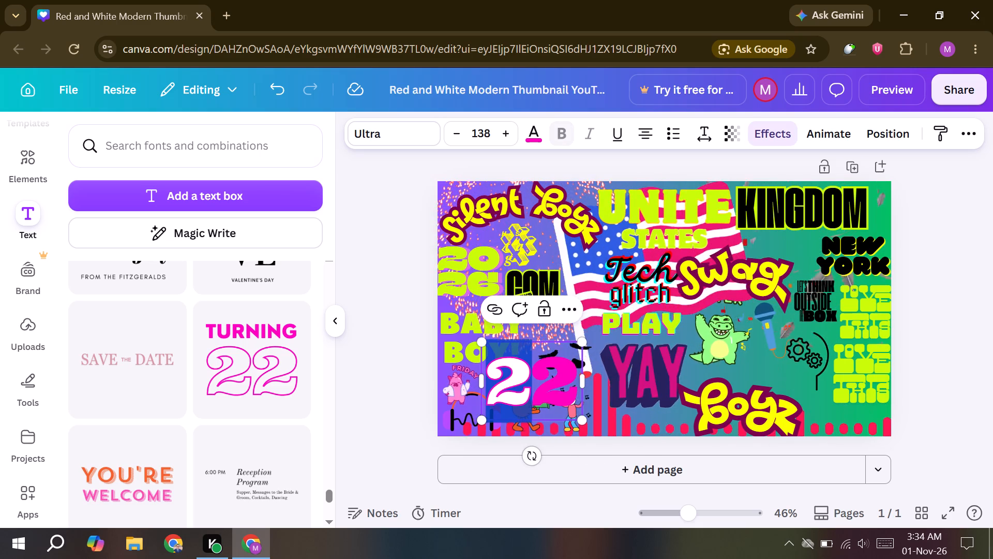
{"action": "triple_click", "coordinate": [563, 390]}
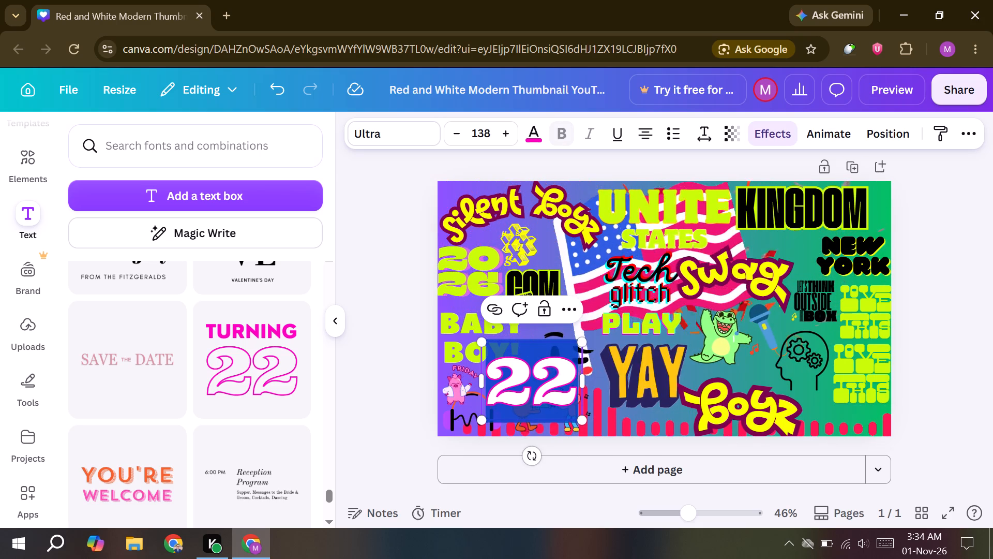
{"action": "type", "text": "00"}
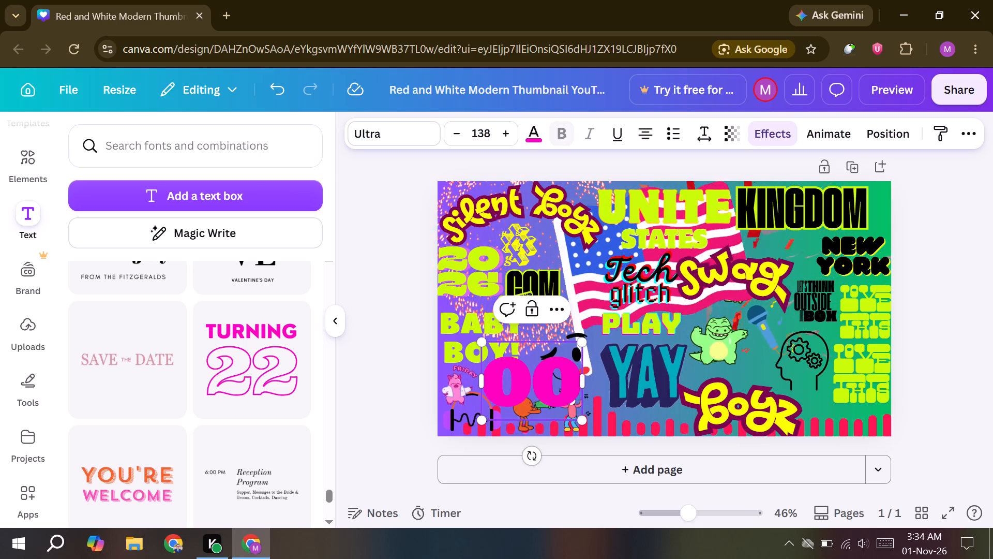
{"action": "key", "text": "7"}
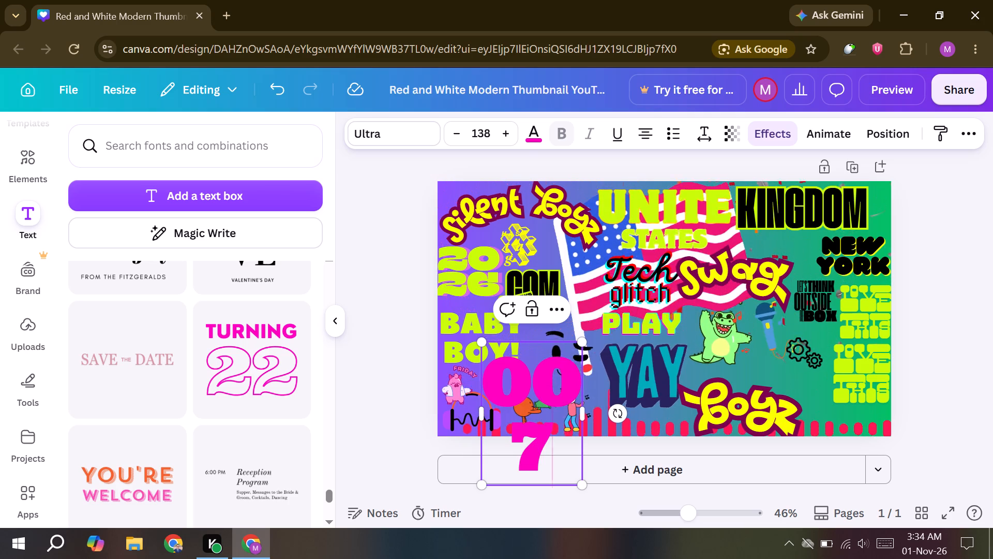
{"action": "left_click_drag", "start_coordinate": [590, 415], "coordinate": [588, 412]}
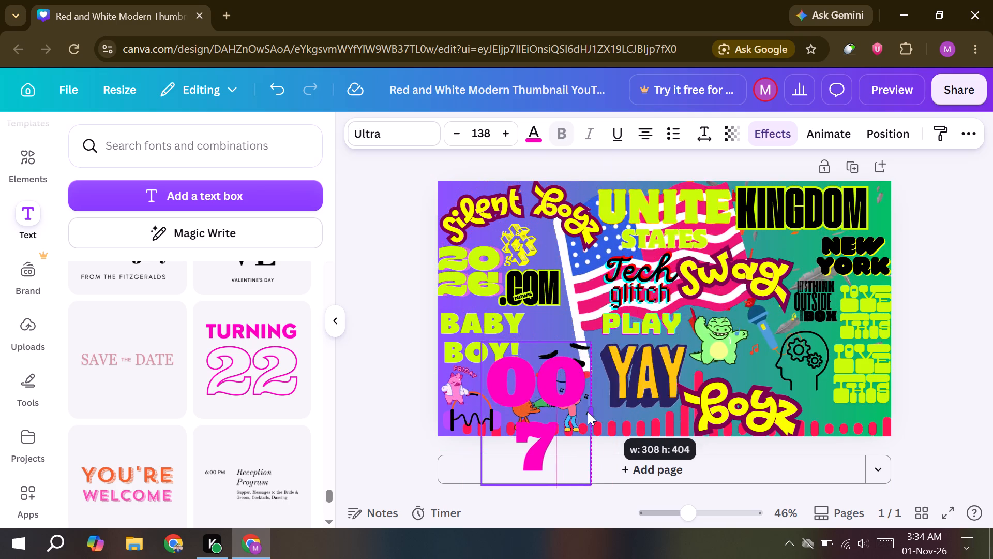
{"action": "left_click_drag", "start_coordinate": [588, 412], "coordinate": [583, 413]}
{"action": "left_click", "coordinate": [576, 403]}
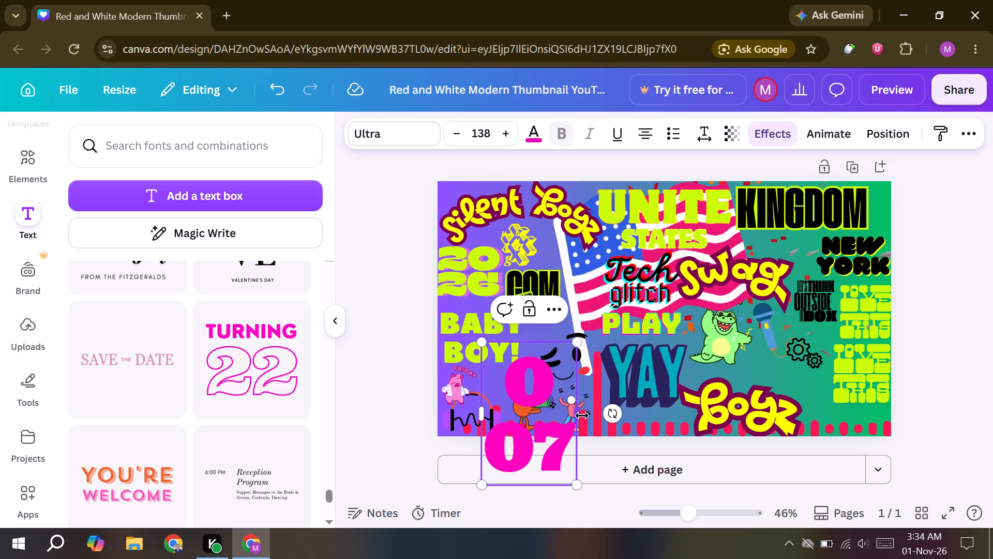
{"action": "left_click_drag", "start_coordinate": [579, 416], "coordinate": [640, 416]}
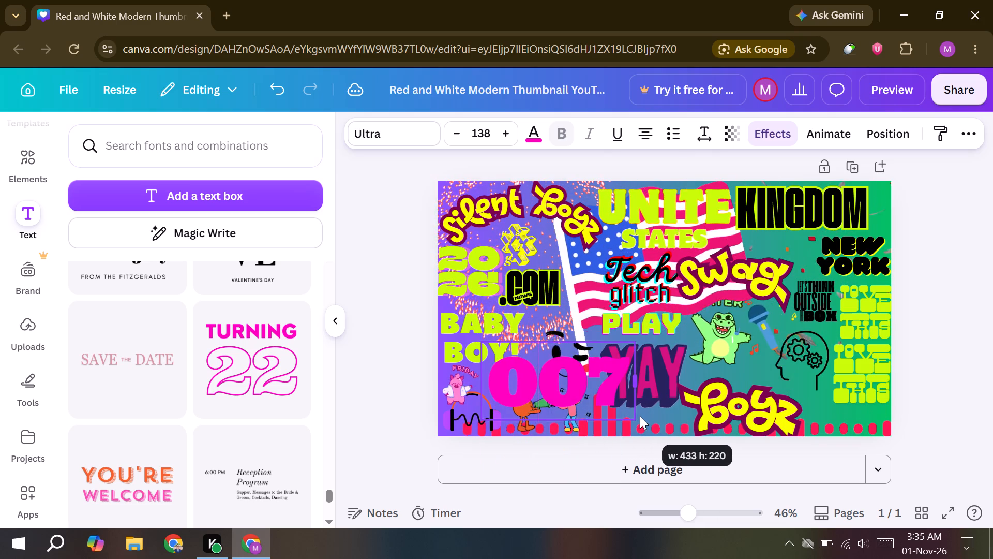
{"action": "left_click_drag", "start_coordinate": [640, 416], "coordinate": [633, 416]}
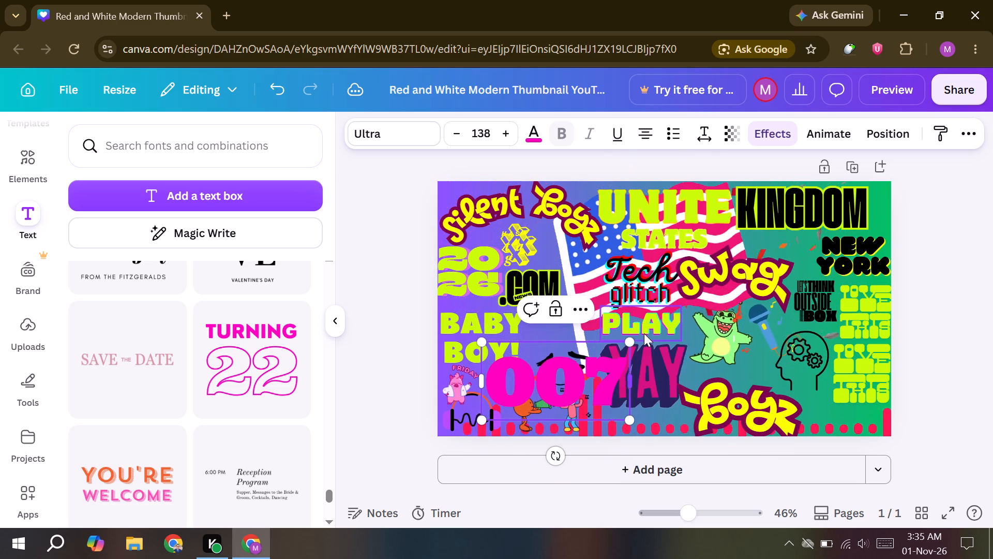
Shrink the 007 text to a font size of about 70.9 and place it just beneath BOY!, beside the pink FRIDAY character.
{"action": "left_click_drag", "start_coordinate": [629, 343], "coordinate": [563, 389]}
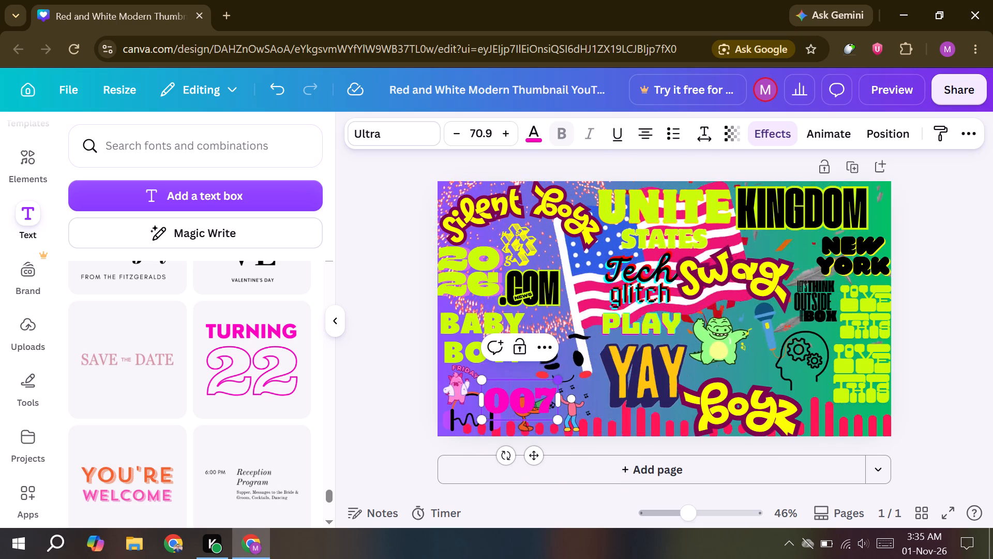
{"action": "left_click_drag", "start_coordinate": [539, 406], "coordinate": [573, 378]}
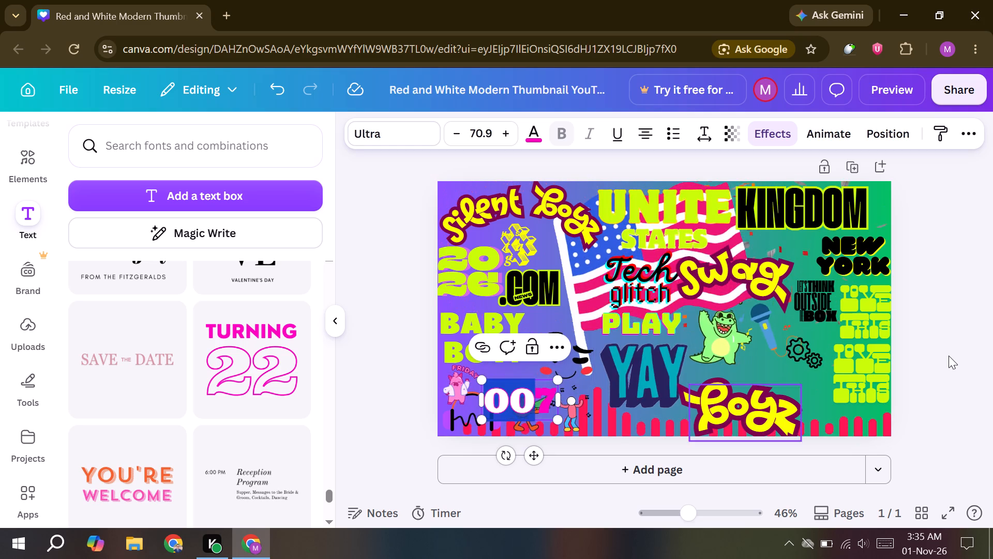
{"action": "left_click", "coordinate": [949, 348]}
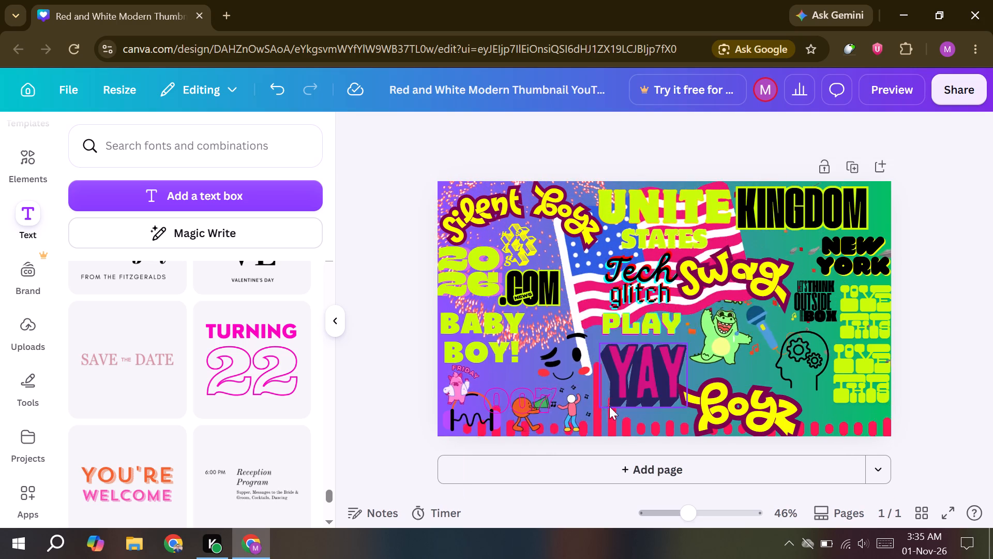
{"action": "left_click", "coordinate": [514, 399]}
{"action": "left_click_drag", "start_coordinate": [523, 396], "coordinate": [524, 376]}
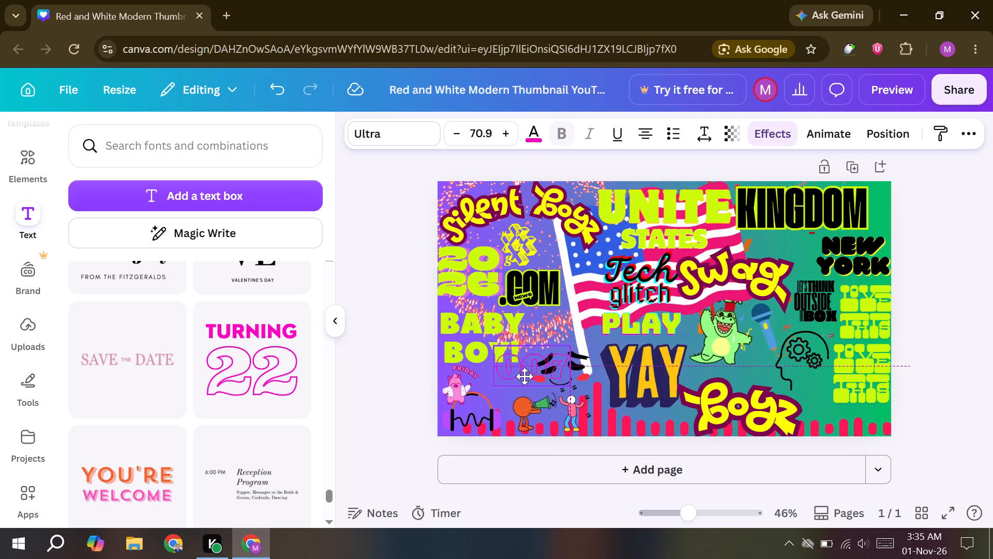
{"action": "left_click_drag", "start_coordinate": [524, 376], "coordinate": [516, 377]}
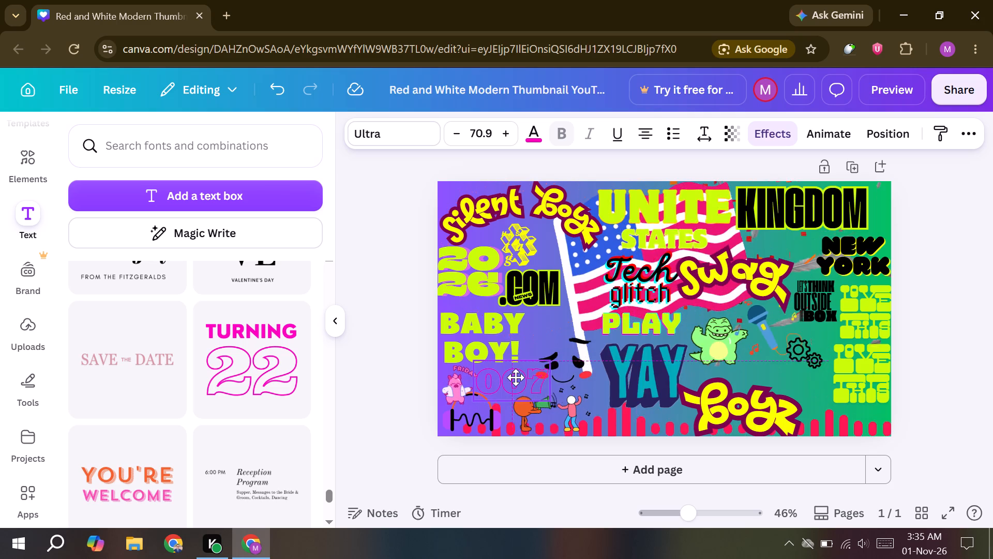
{"action": "left_click_drag", "start_coordinate": [516, 377], "coordinate": [518, 376]}
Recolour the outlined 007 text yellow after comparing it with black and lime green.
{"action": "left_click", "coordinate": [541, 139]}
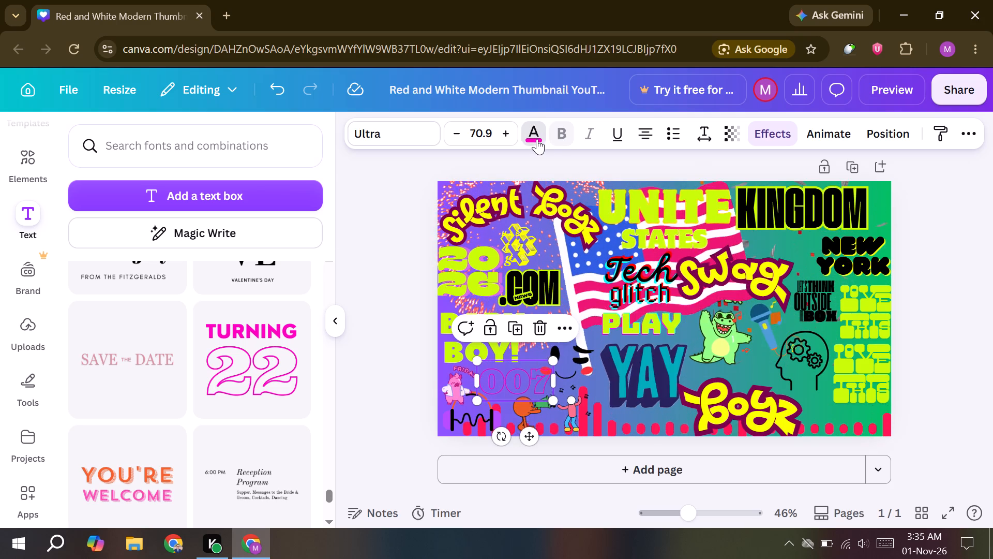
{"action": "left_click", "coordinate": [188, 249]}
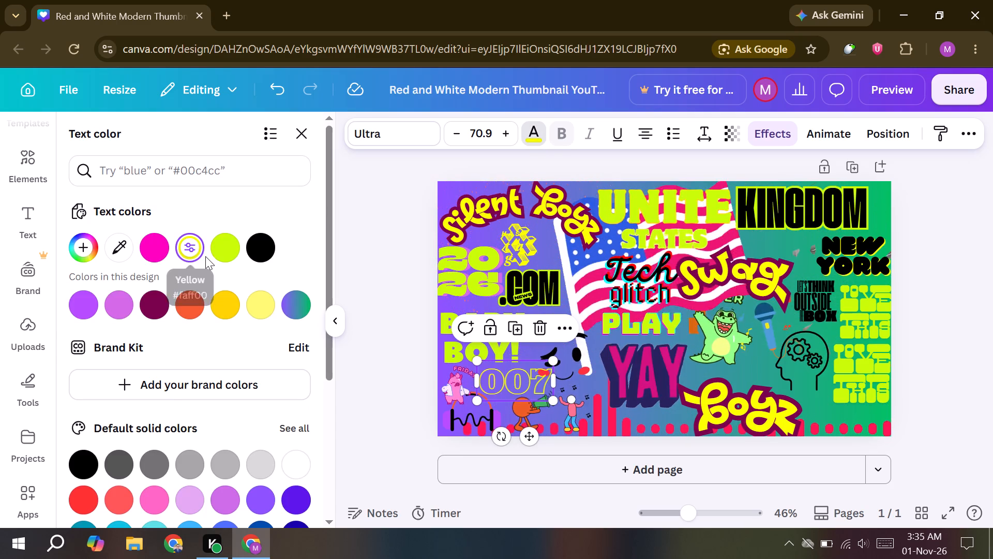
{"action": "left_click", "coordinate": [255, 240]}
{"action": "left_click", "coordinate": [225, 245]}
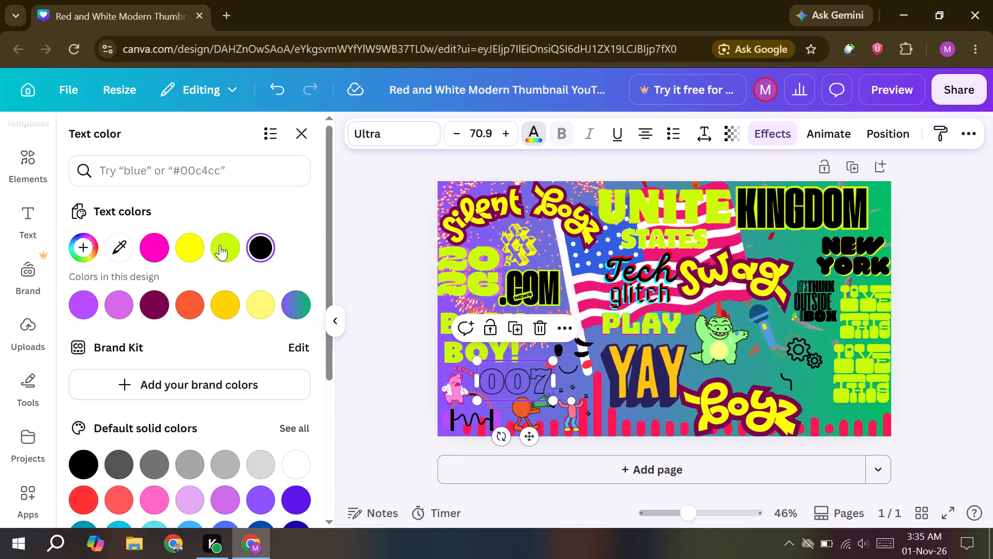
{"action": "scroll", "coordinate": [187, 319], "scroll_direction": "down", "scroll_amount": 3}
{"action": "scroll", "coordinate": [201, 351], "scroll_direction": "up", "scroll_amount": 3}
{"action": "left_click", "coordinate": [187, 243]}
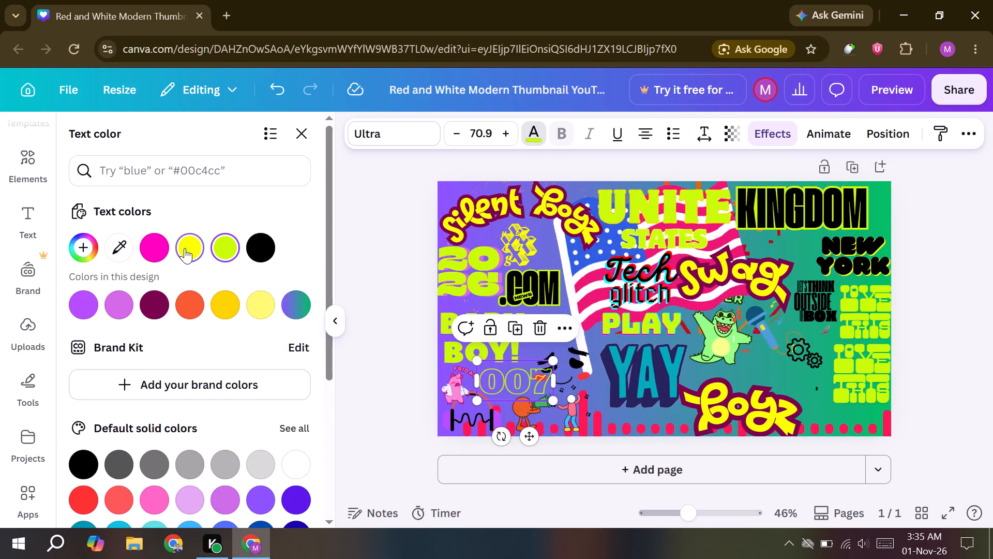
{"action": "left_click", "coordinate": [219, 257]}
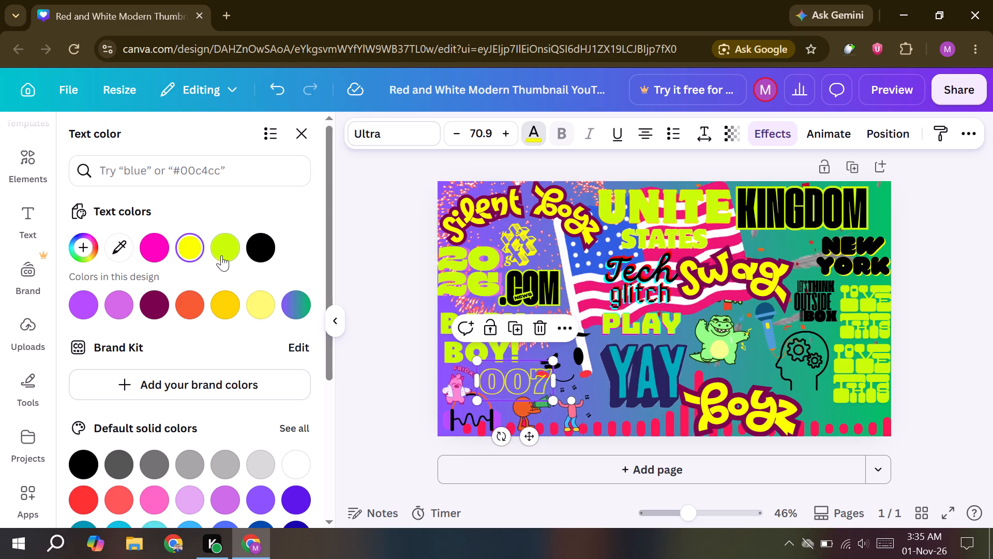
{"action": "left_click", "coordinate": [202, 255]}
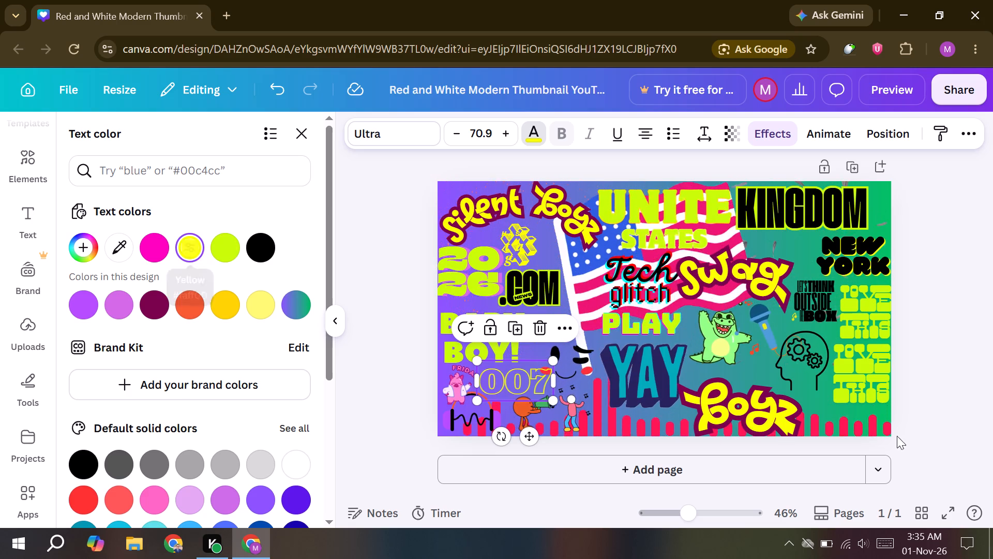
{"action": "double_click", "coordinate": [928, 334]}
Try other design colours and default gradients on the 007 text, settling on the black-to-grey gradient.
{"action": "left_click", "coordinate": [521, 388]}
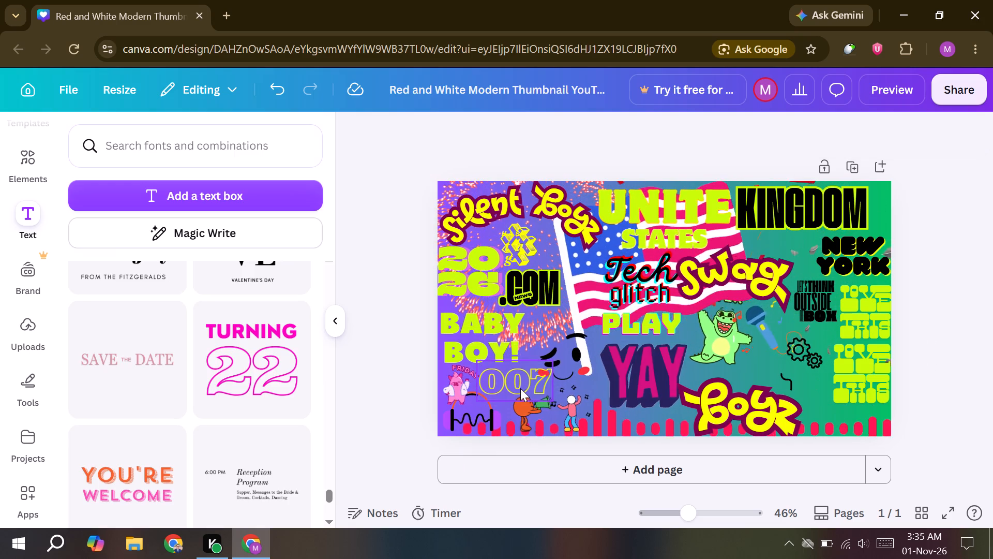
{"action": "left_click", "coordinate": [535, 134]}
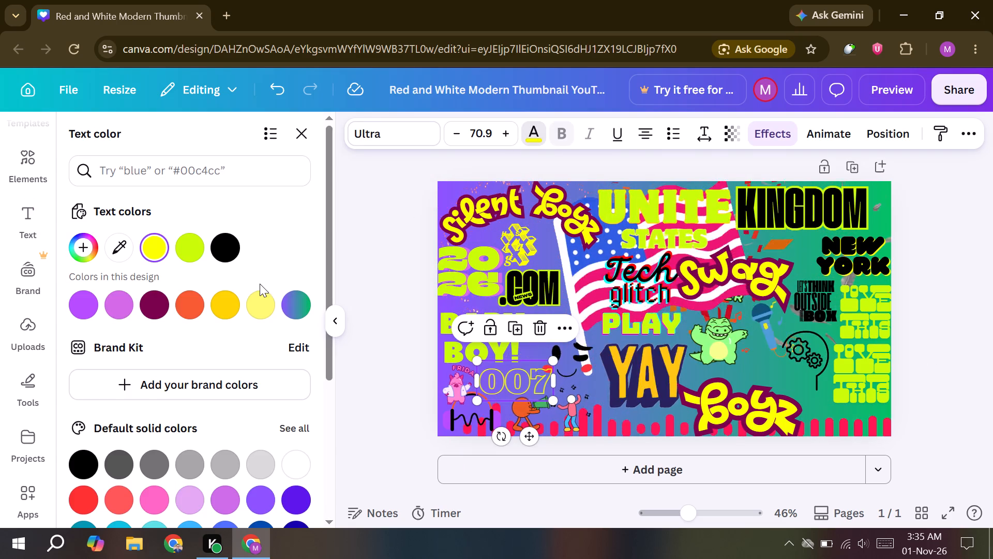
{"action": "left_click", "coordinate": [157, 301]}
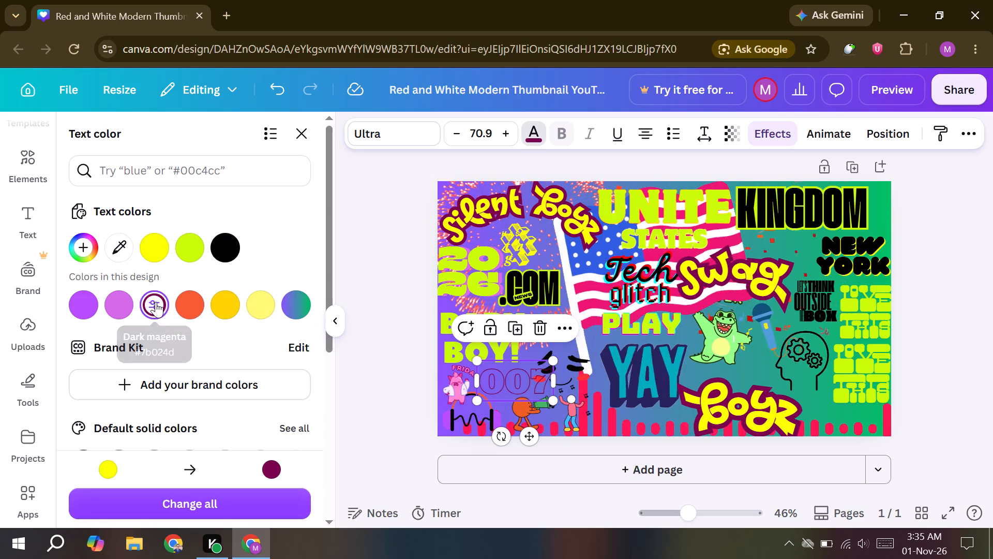
{"action": "left_click", "coordinate": [119, 313]}
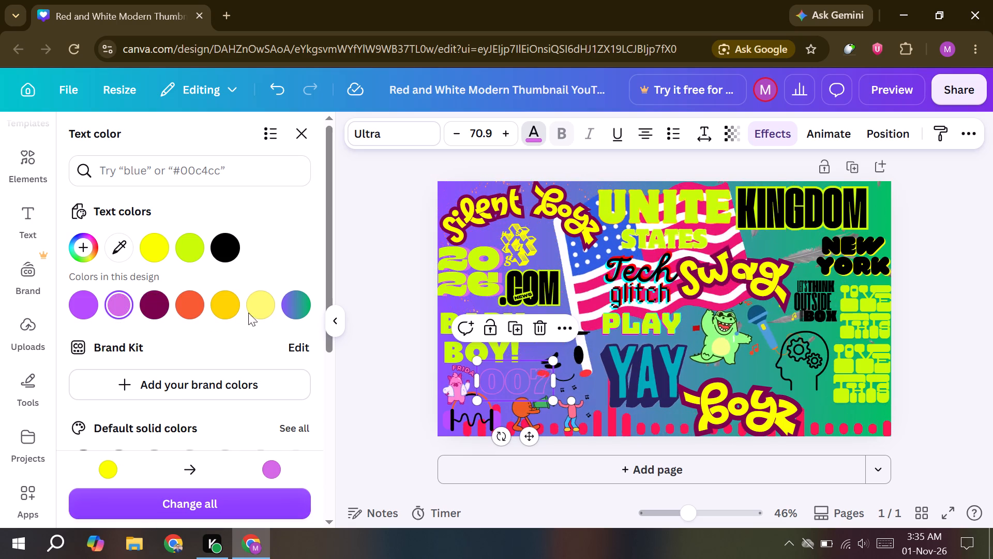
{"action": "left_click", "coordinate": [301, 302]}
{"action": "scroll", "coordinate": [236, 334], "scroll_direction": "down", "scroll_amount": 3}
{"action": "scroll", "coordinate": [327, 395], "scroll_direction": "down", "scroll_amount": 1}
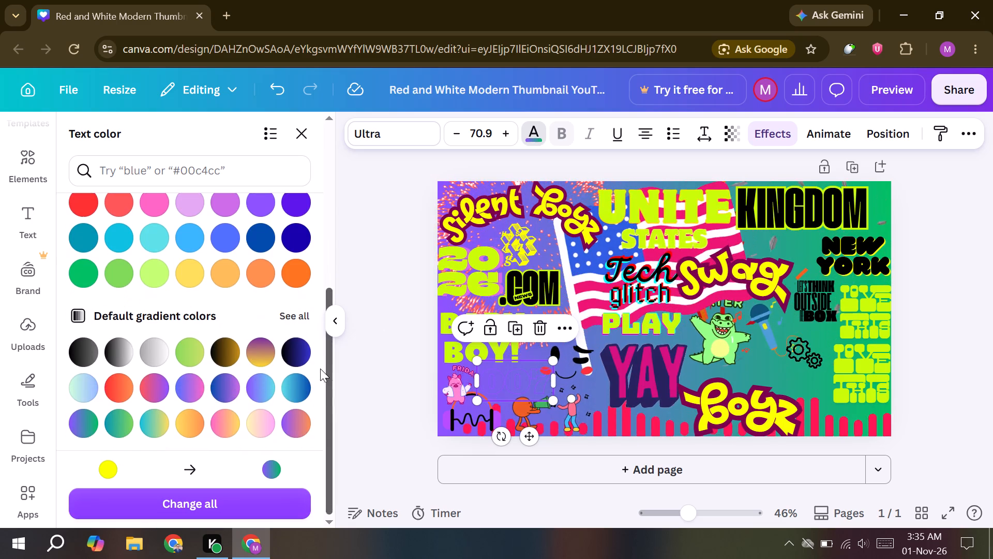
{"action": "left_click", "coordinate": [233, 348]}
{"action": "left_click", "coordinate": [87, 357]}
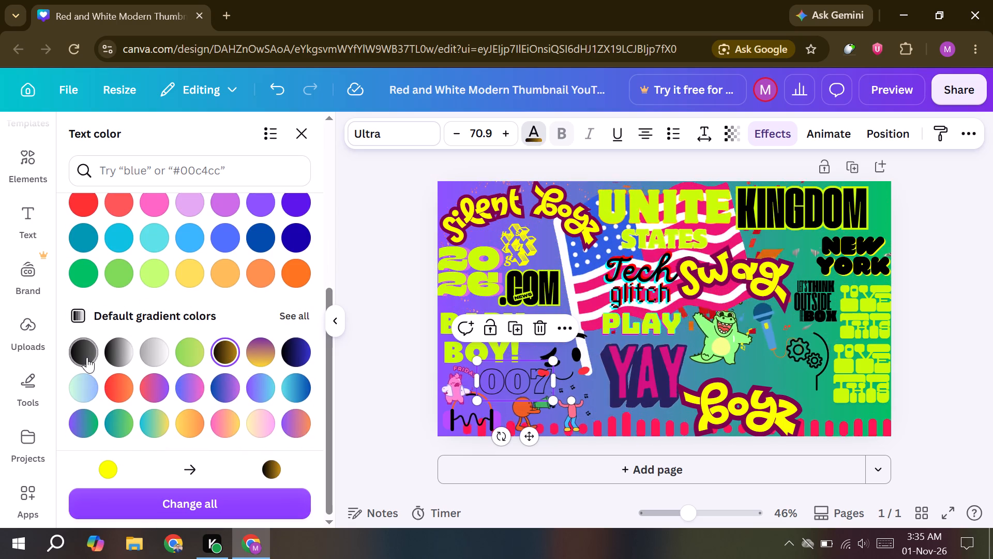
{"action": "left_click", "coordinate": [232, 355]}
{"action": "left_click", "coordinate": [268, 357]}
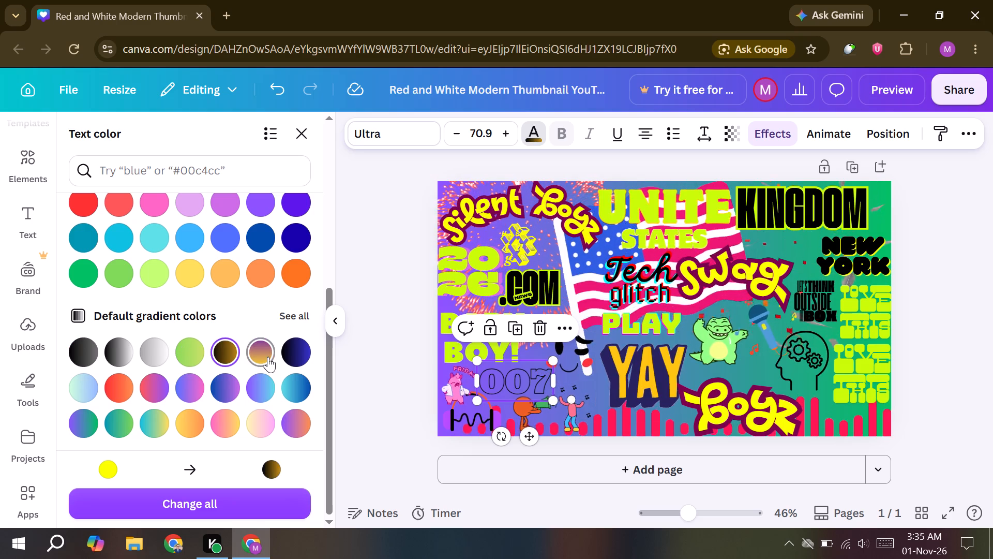
{"action": "left_click", "coordinate": [296, 352]}
{"action": "scroll", "coordinate": [269, 394], "scroll_direction": "down", "scroll_amount": 2}
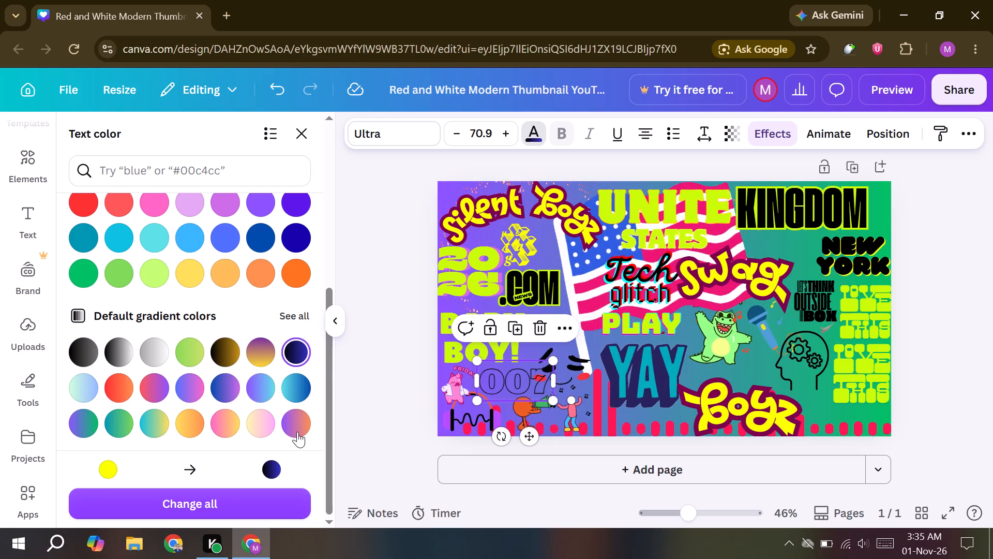
{"action": "left_click", "coordinate": [297, 426]}
{"action": "left_click", "coordinate": [148, 383]}
{"action": "left_click", "coordinate": [127, 384]}
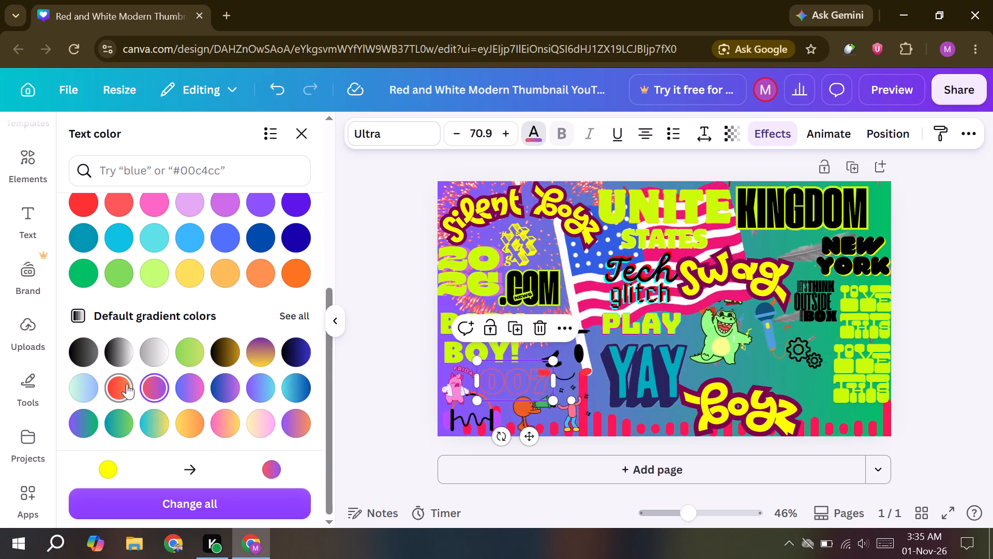
{"action": "left_click", "coordinate": [91, 390]}
{"action": "left_click", "coordinate": [88, 351]}
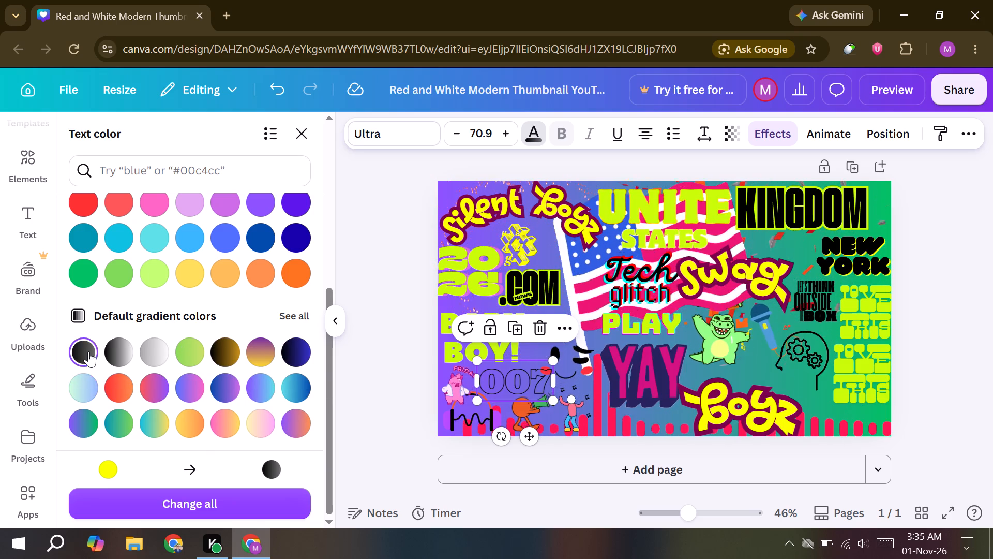
Apply the pale green-to-blue default gradient to the 007 text.
{"action": "left_click", "coordinate": [88, 378]}
{"action": "double_click", "coordinate": [923, 310]}
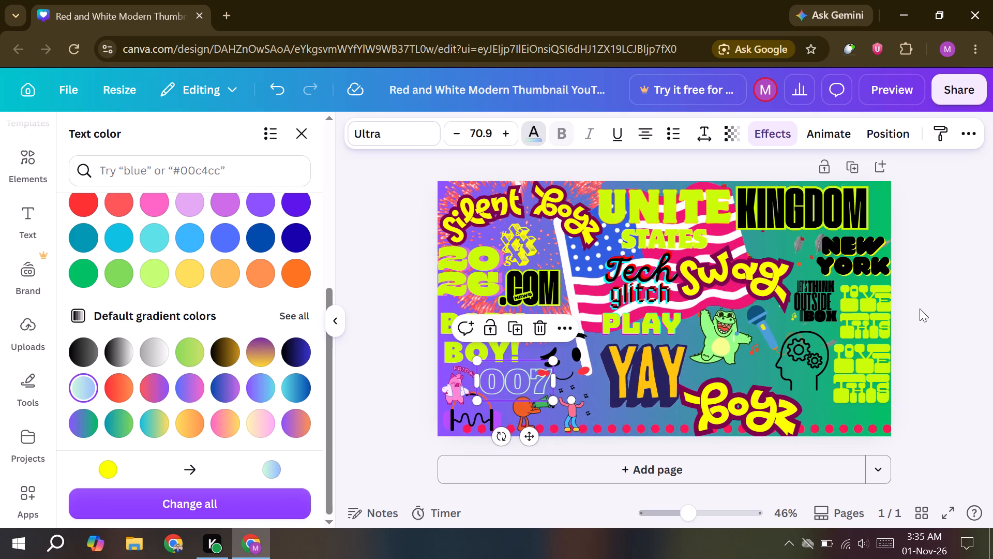
Nudge the 007 text in small increments to sit slightly further right and higher beside the pink FRIDAY character.
{"action": "left_click", "coordinate": [540, 377]}
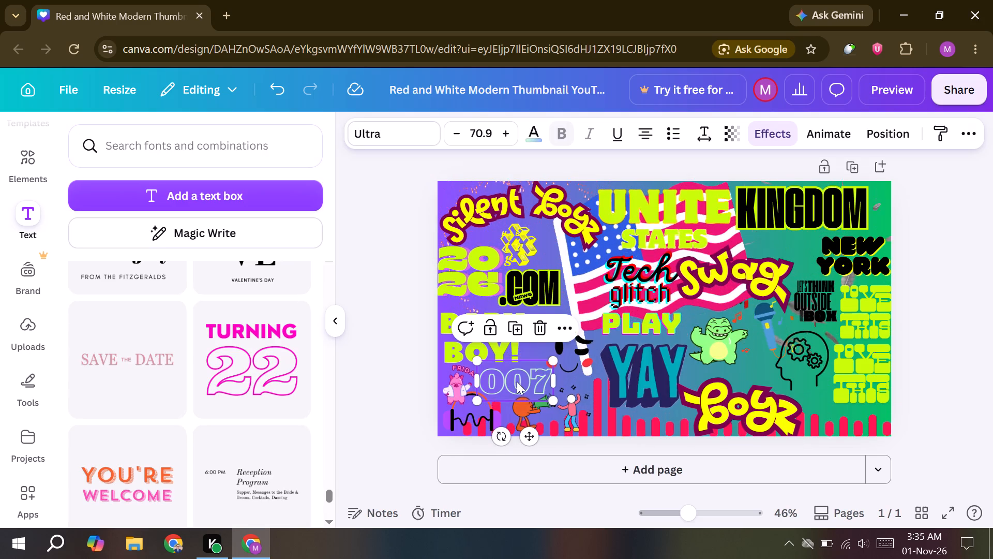
{"action": "key", "text": "Right"}
{"action": "key", "text": "Right"}
{"action": "key", "text": "Right"}
{"action": "key", "text": "Right"}
{"action": "key", "text": "Right"}
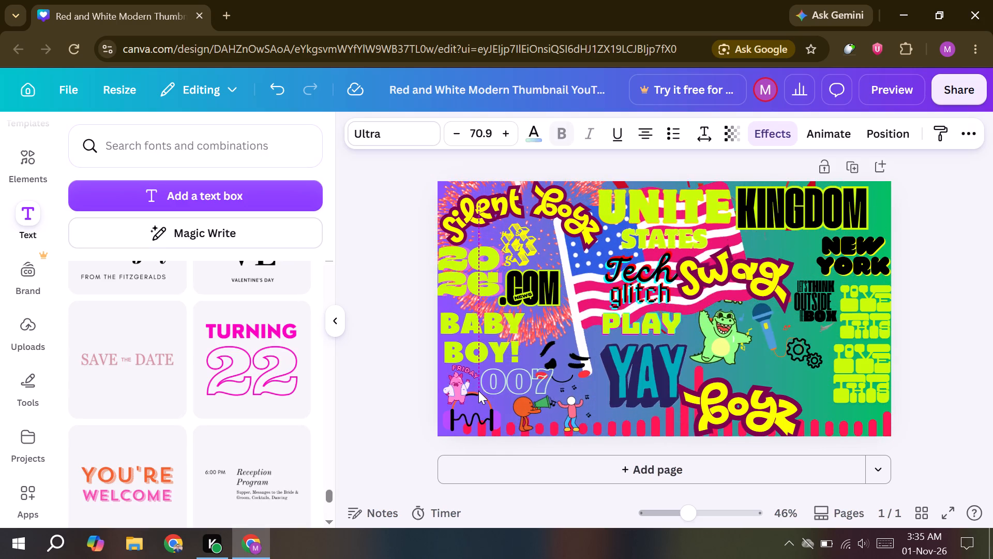
{"action": "key", "text": "Right"}
{"action": "key", "text": "Up"}
{"action": "key", "text": "Up"}
{"action": "key", "text": "Up"}
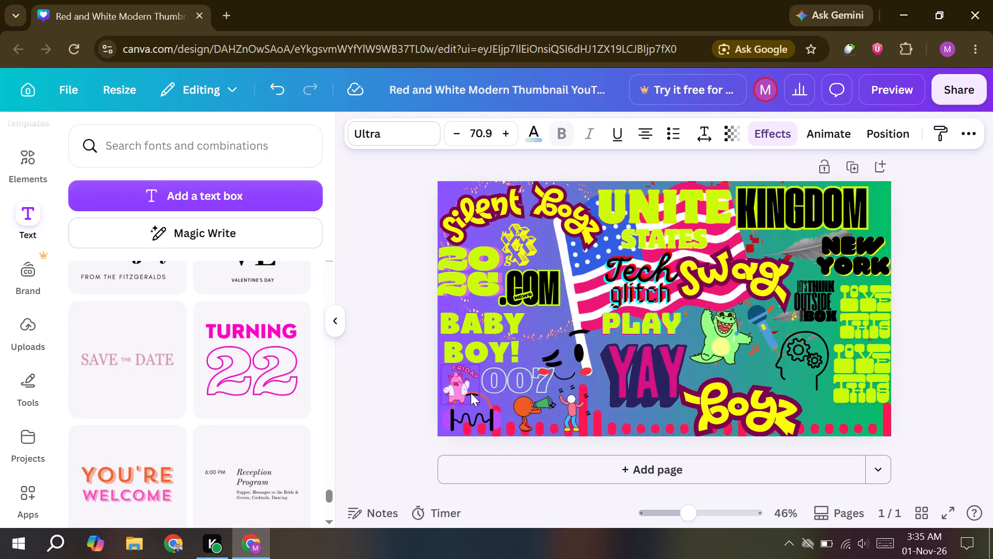
{"action": "key", "text": "Left"}
{"action": "key", "text": "Left"}
{"action": "key", "text": "Left"}
{"action": "key", "text": "Left"}
{"action": "key", "text": "Left"}
{"action": "key", "text": "Left"}
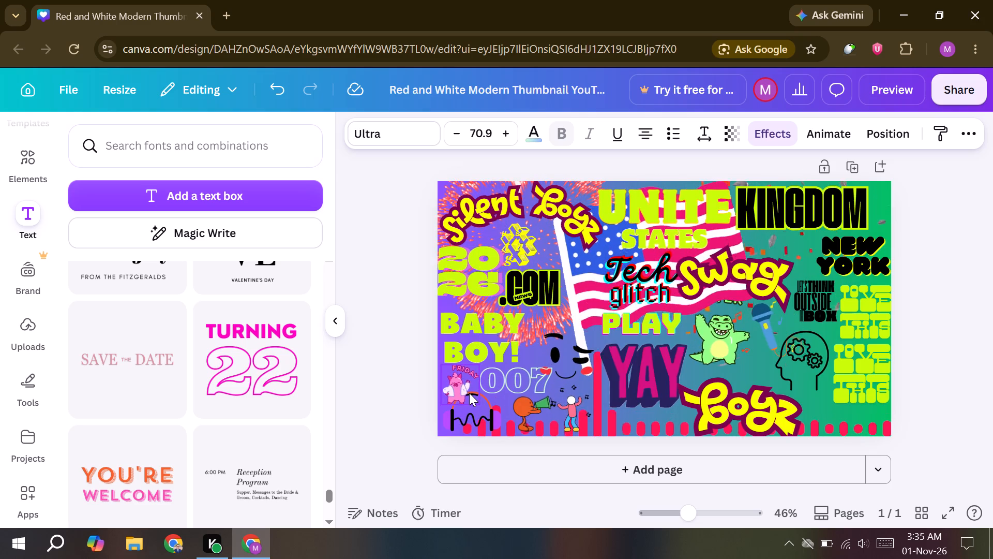
{"action": "key", "text": "Left"}
{"action": "key", "text": "Left"}
{"action": "key", "text": "Left"}
{"action": "key", "text": "Down"}
{"action": "key", "text": "Down"}
{"action": "key", "text": "Left"}
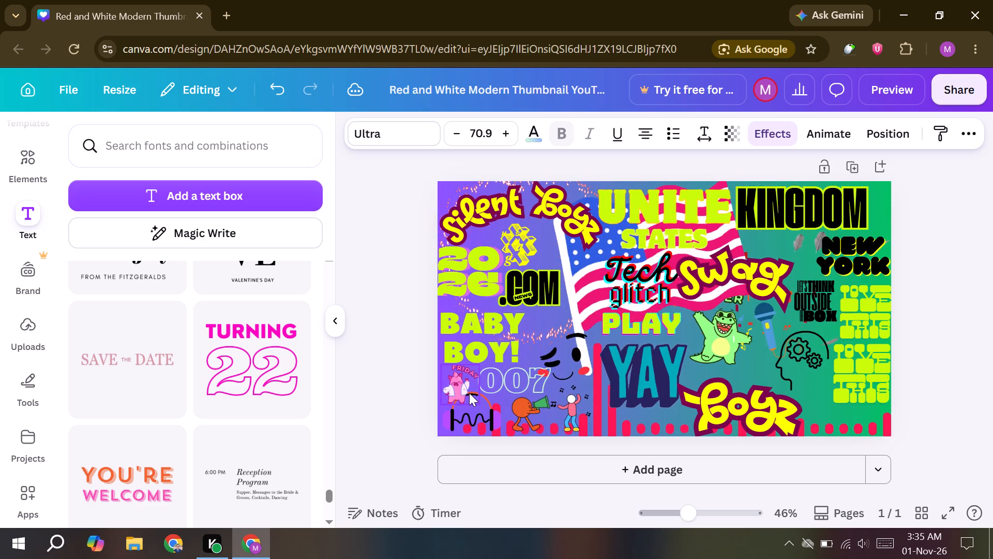
{"action": "key", "text": "Up"}
{"action": "key", "text": "Right"}
{"action": "key", "text": "Right"}
{"action": "key", "text": "Right"}
{"action": "key", "text": "Right"}
{"action": "key", "text": "Right"}
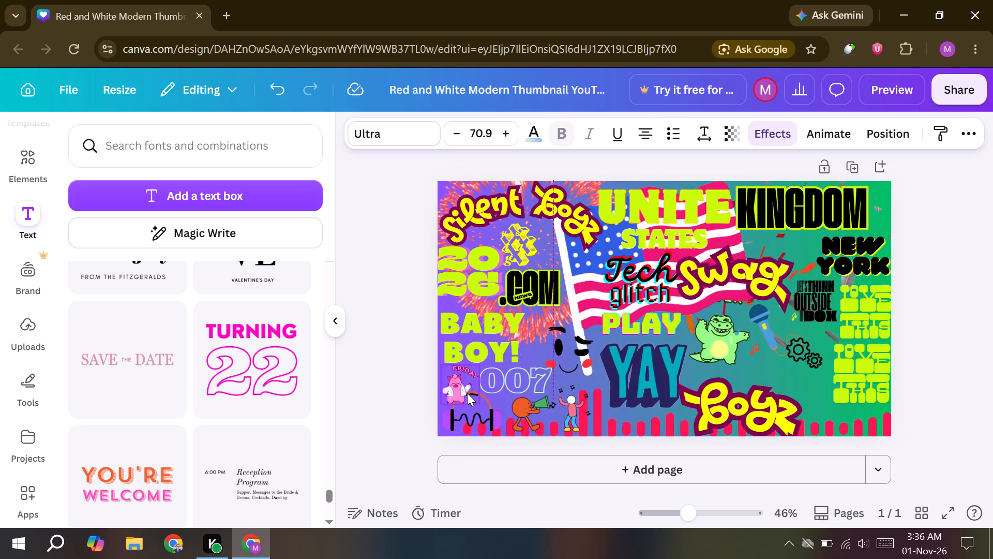
{"action": "key", "text": "Right"}
{"action": "key", "text": "Right"}
{"action": "key", "text": "Right"}
{"action": "key", "text": "Up"}
{"action": "key", "text": "Down"}
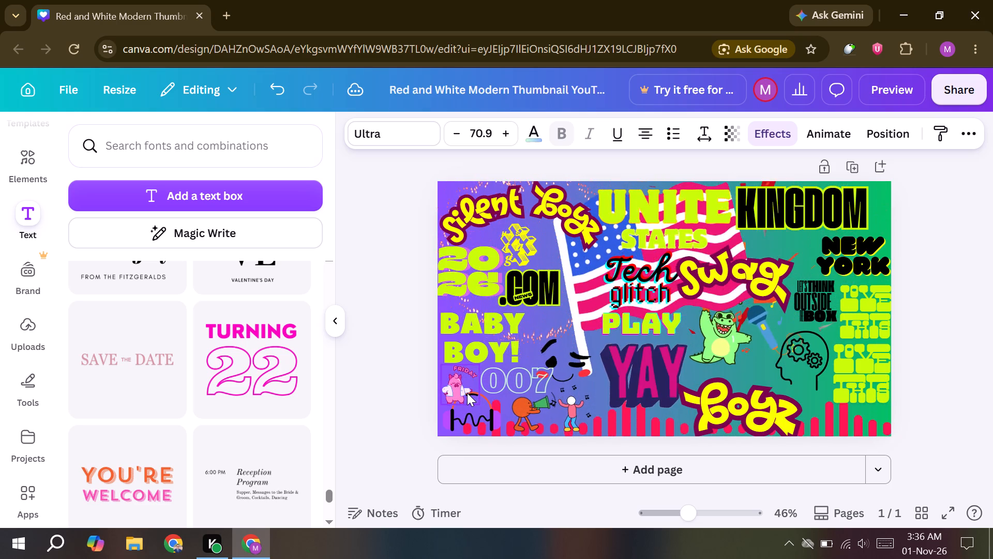
{"action": "key", "text": "Up"}
{"action": "key", "text": "Up"}
{"action": "key", "text": "Up"}
{"action": "key", "text": "Up"}
{"action": "key", "text": "Up"}
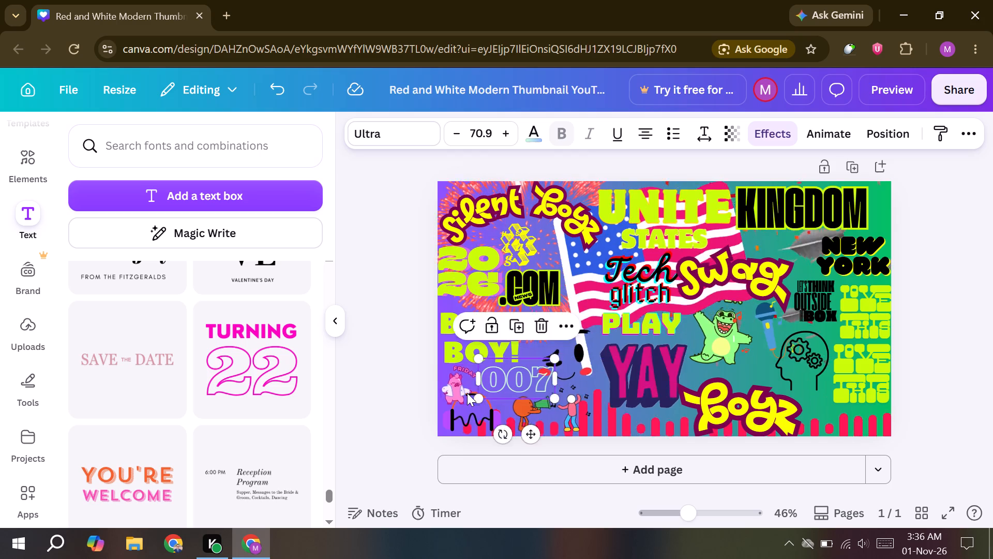
{"action": "key", "text": "Down"}
{"action": "key", "text": "Down"}
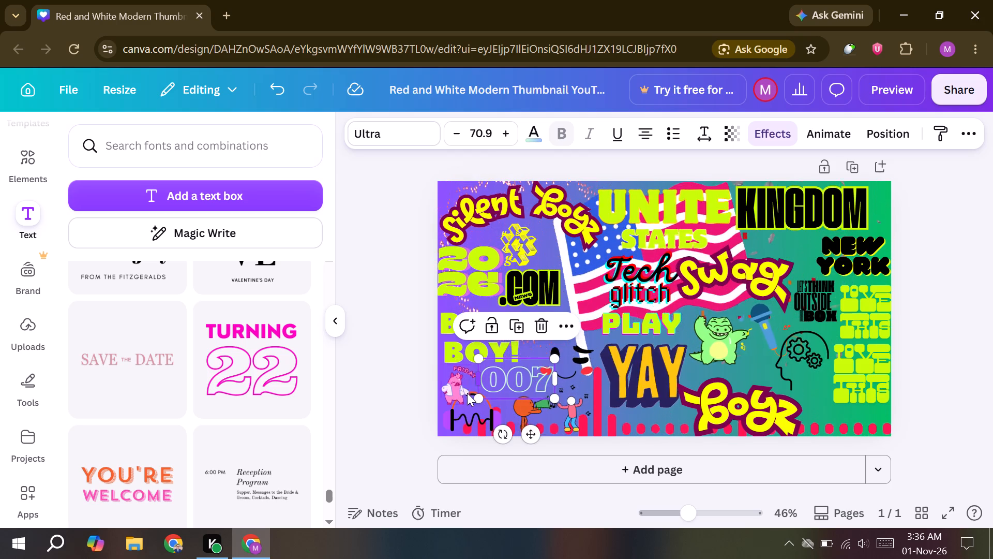
{"action": "key", "text": "Down"}
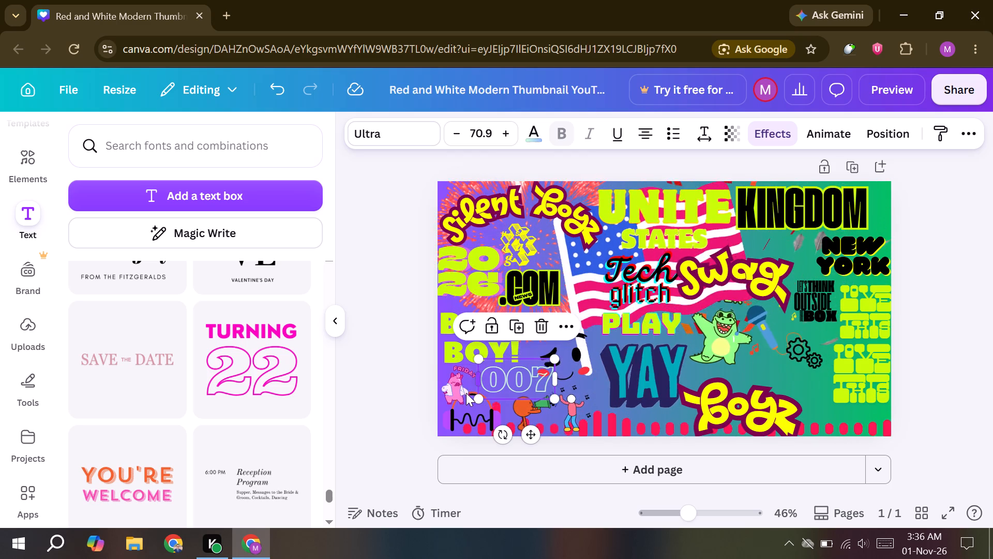
{"action": "key", "text": "Up"}
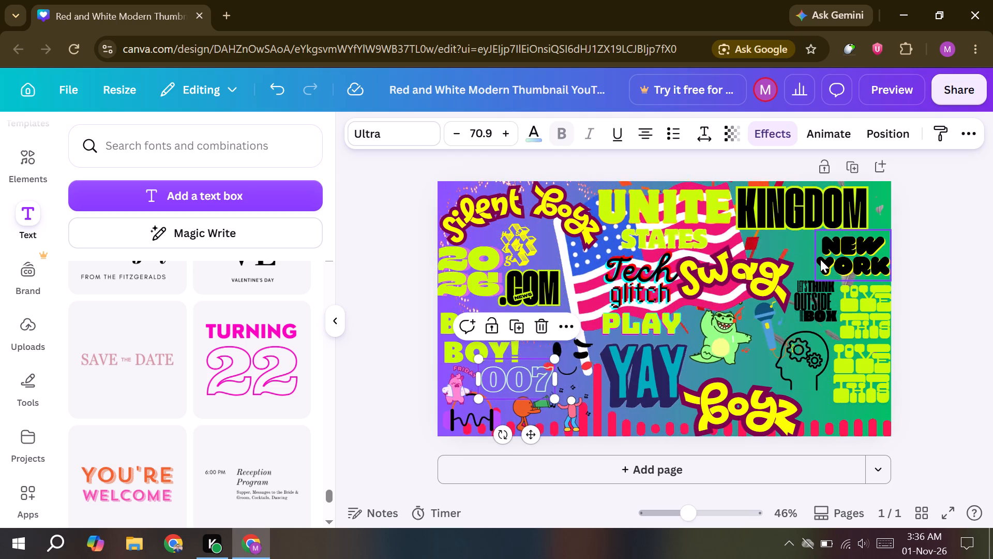
Move the NEW YORK text slightly left and widen its text box to about 271 by 144.
{"action": "left_click", "coordinate": [820, 259]}
{"action": "left_click", "coordinate": [936, 226]}
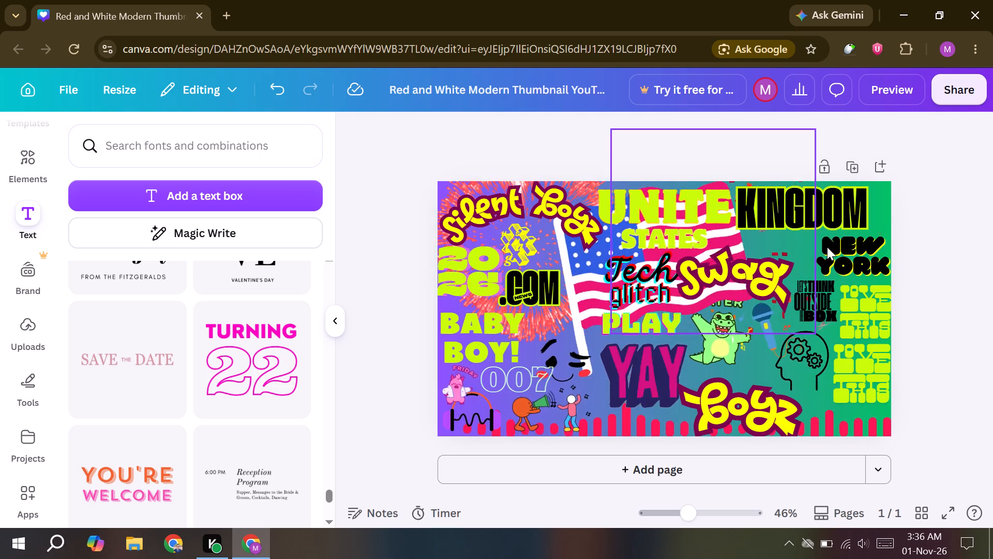
{"action": "left_click", "coordinate": [827, 247]}
{"action": "left_click_drag", "start_coordinate": [820, 257], "coordinate": [803, 261]}
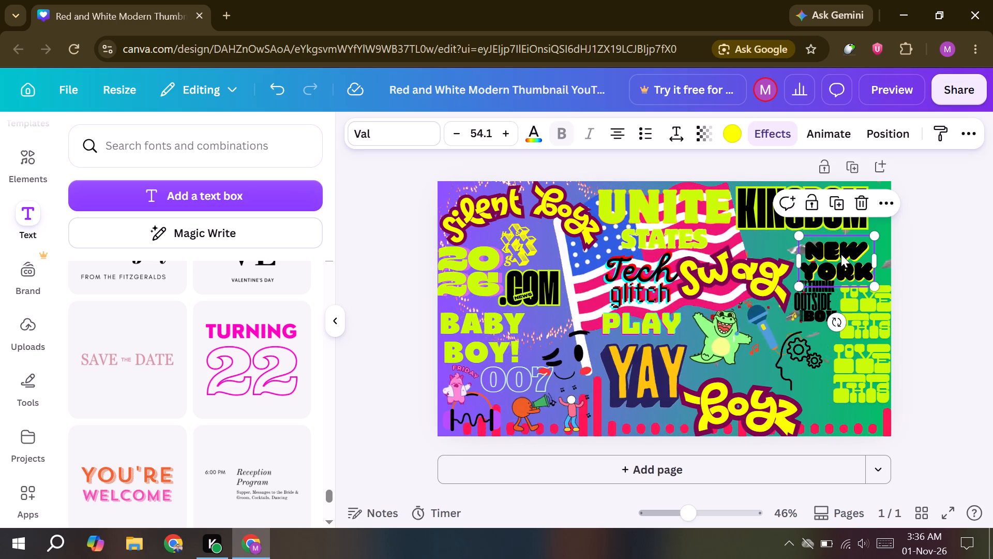
{"action": "left_click_drag", "start_coordinate": [880, 264], "coordinate": [903, 264]}
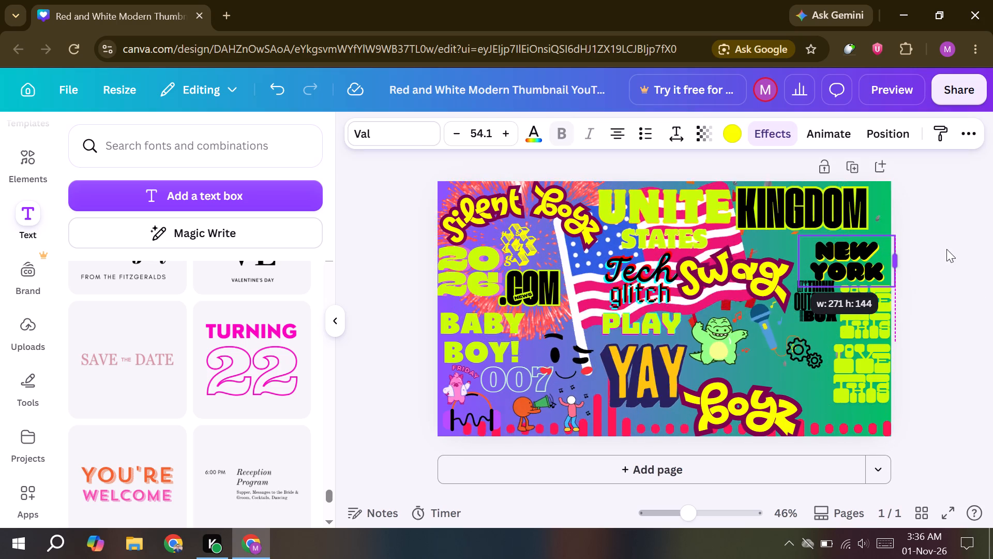
{"action": "left_click", "coordinate": [946, 249]}
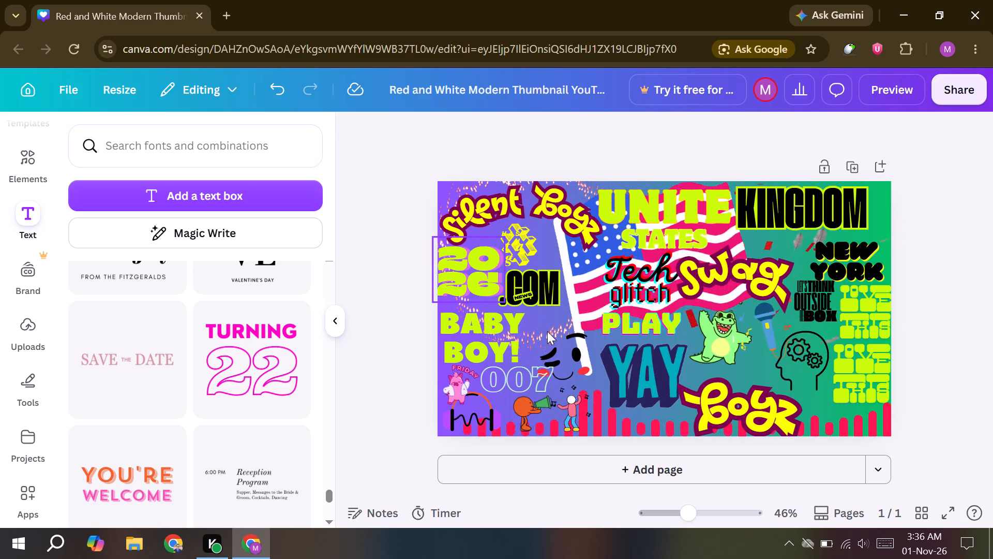
Nudge the NEW YORK text up and slightly left so it sits between KINGDOM and the THINK OUTSIDE BOX text.
{"action": "left_click", "coordinate": [927, 215]}
{"action": "left_click", "coordinate": [847, 263]}
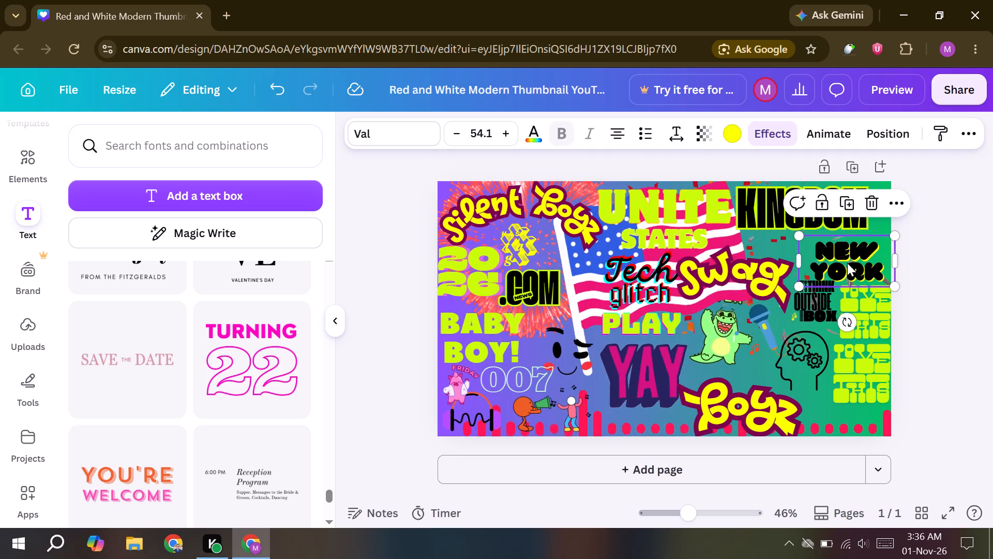
{"action": "key", "text": "Up"}
{"action": "key", "text": "Up"}
{"action": "key", "text": "Up"}
{"action": "key", "text": "Up"}
{"action": "key", "text": "Up"}
{"action": "key", "text": "Up"}
{"action": "key", "text": "Up"}
{"action": "key", "text": "Up"}
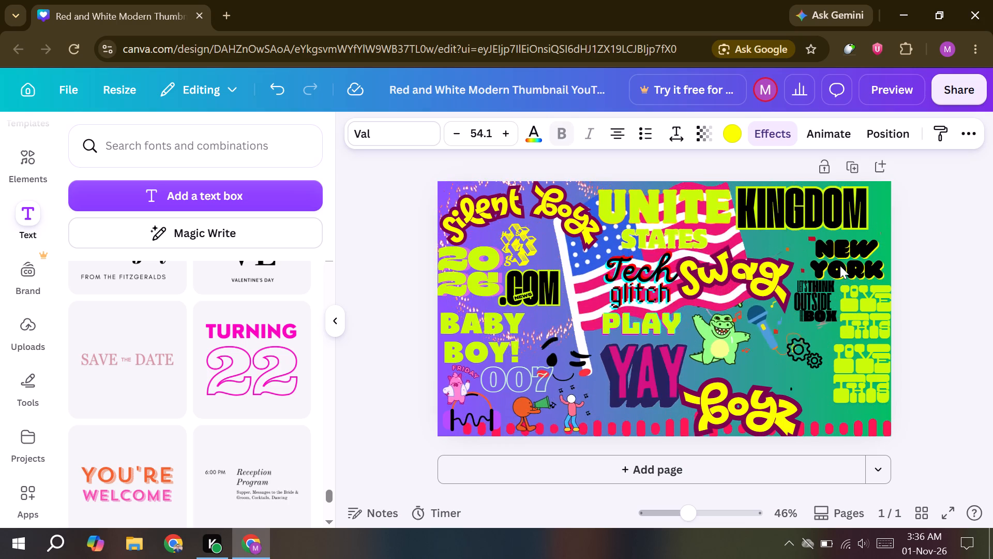
{"action": "key", "text": "Up"}
{"action": "key", "text": "Up"}
{"action": "key", "text": "Up"}
{"action": "key", "text": "Up"}
{"action": "key", "text": "Up"}
{"action": "key", "text": "Up"}
{"action": "key", "text": "Left"}
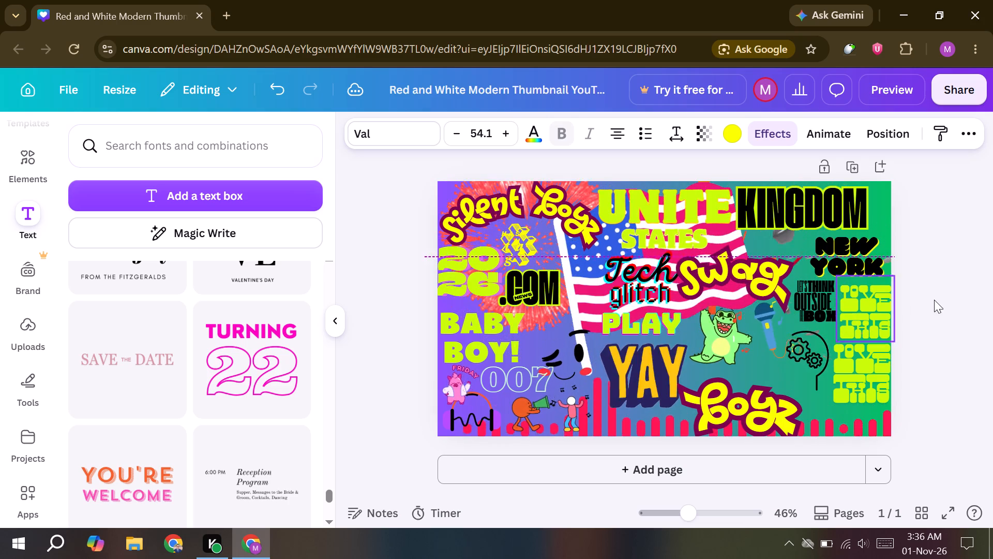
{"action": "key", "text": "Left"}
{"action": "left_click", "coordinate": [934, 303]}
Recolour the UNITE STATES text black after comparing it with the pale green-to-blue gradient.
{"action": "left_click", "coordinate": [676, 195]}
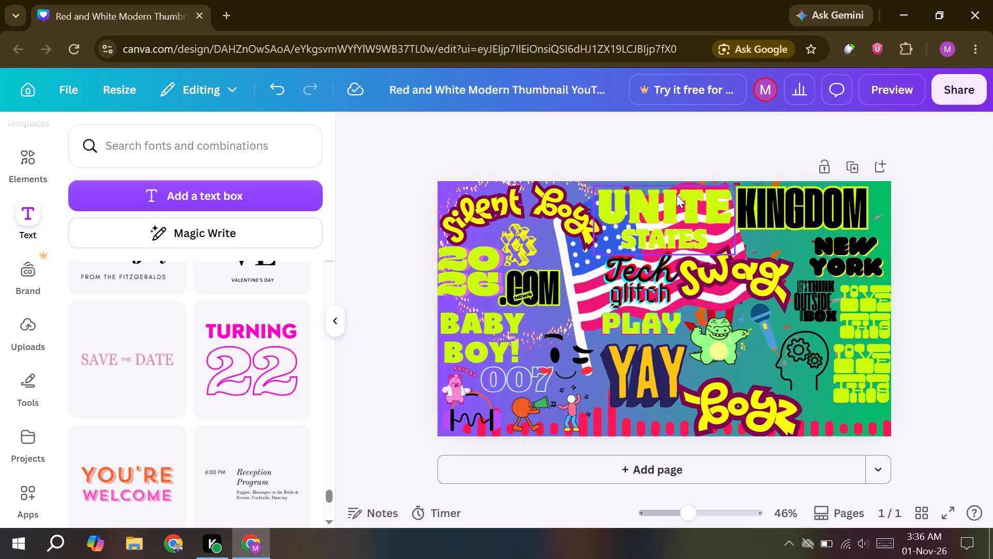
{"action": "left_click", "coordinate": [531, 139]}
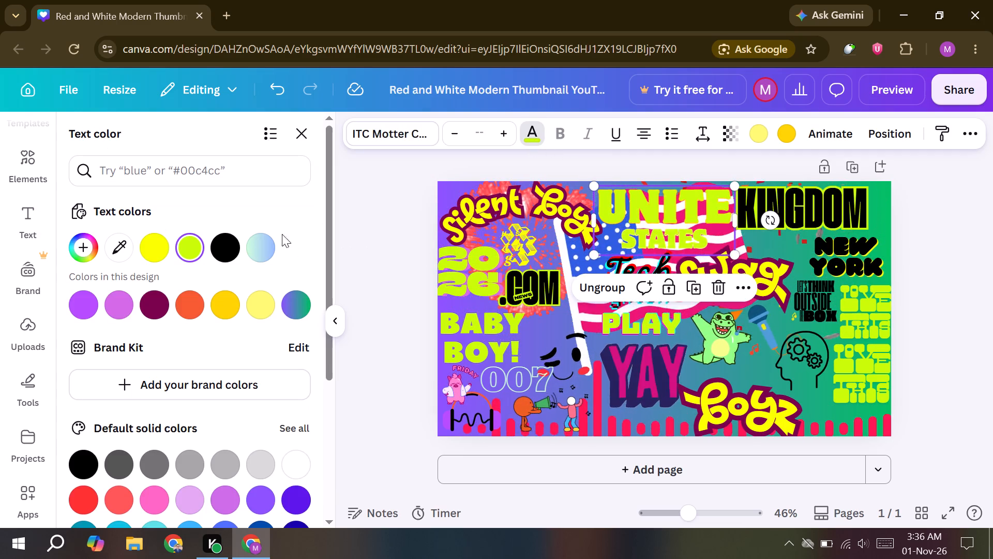
{"action": "left_click", "coordinate": [218, 252]}
{"action": "left_click", "coordinate": [272, 244]}
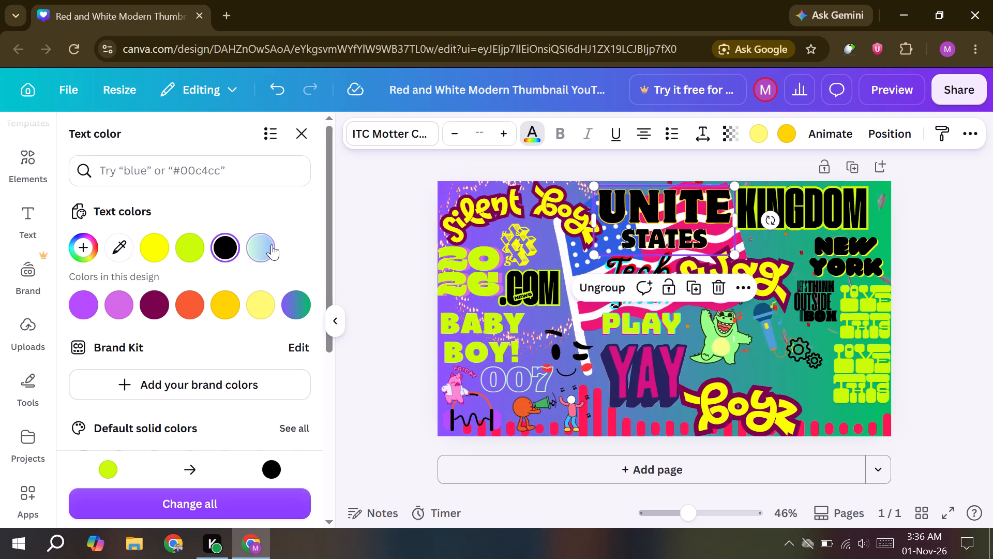
{"action": "left_click", "coordinate": [228, 252]}
{"action": "left_click", "coordinate": [384, 249]}
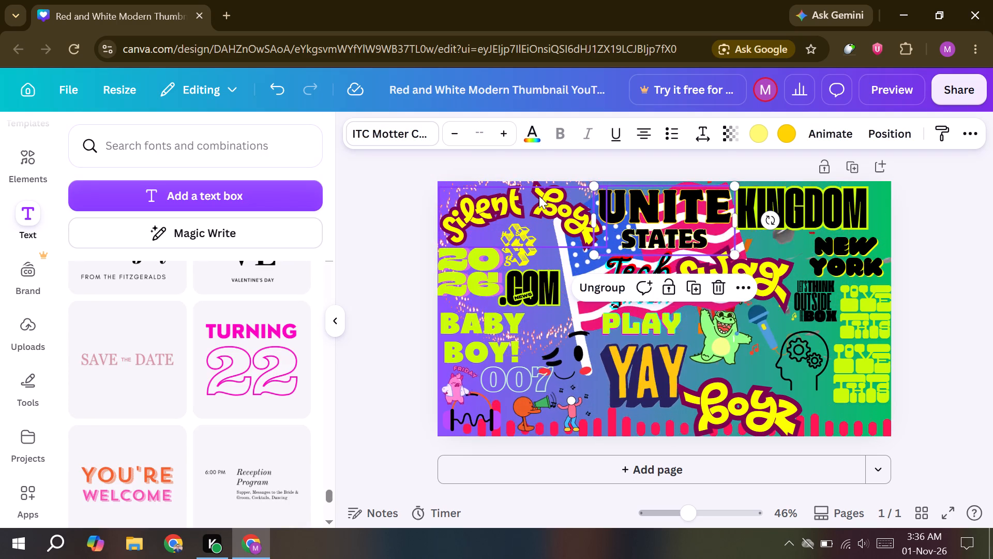
{"action": "left_click", "coordinate": [564, 196]}
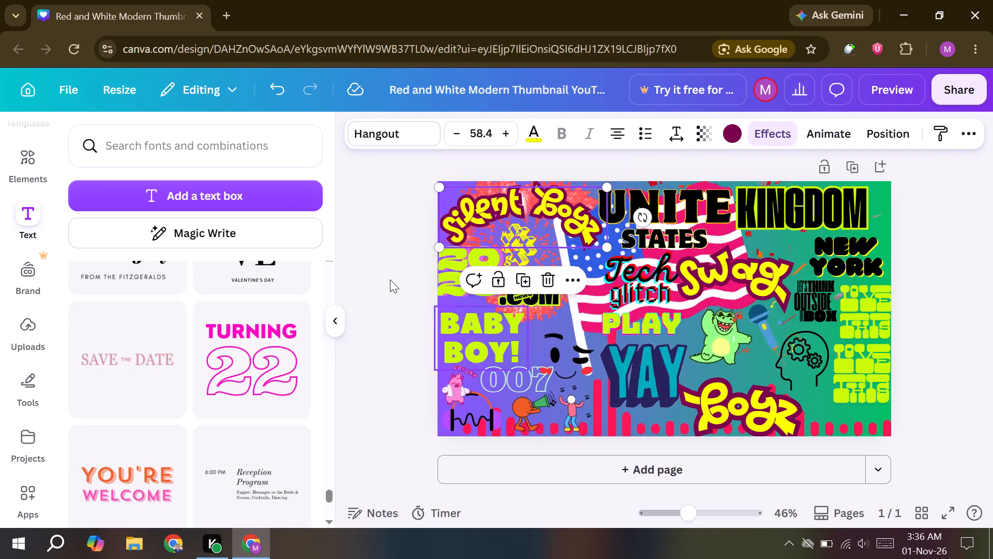
{"action": "left_click", "coordinate": [390, 279]}
Recolour the Tech glitch text lime green after comparing it with yellow.
{"action": "left_click", "coordinate": [658, 280]}
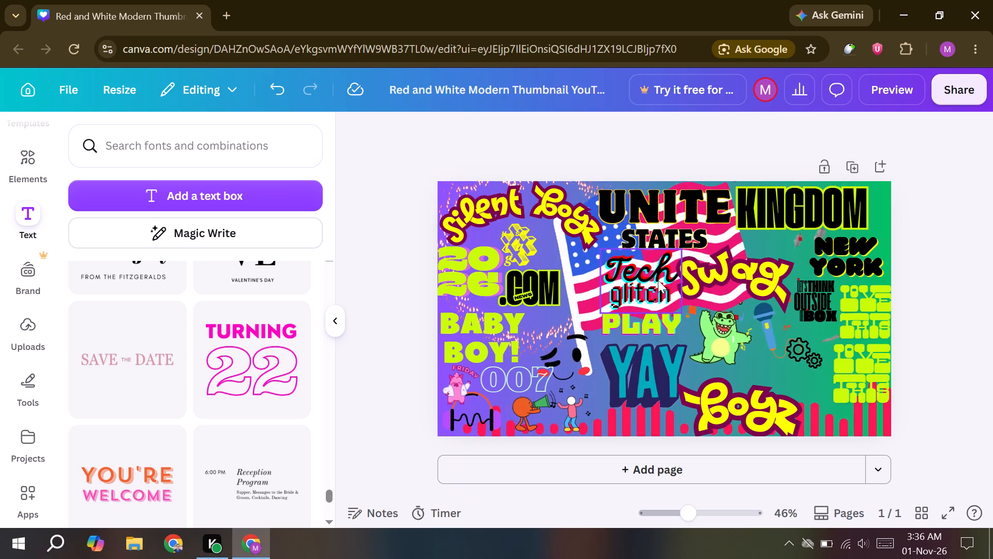
{"action": "left_click", "coordinate": [548, 140]}
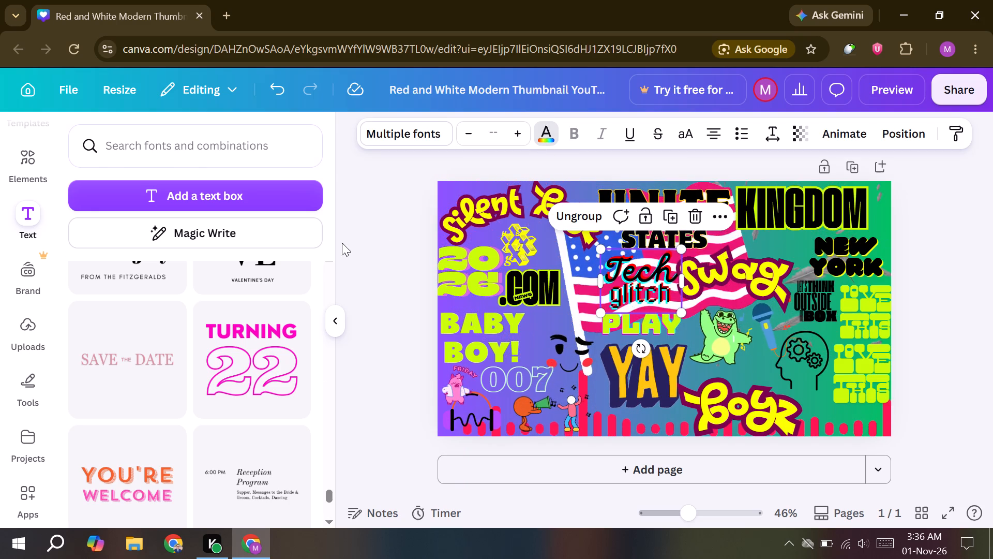
{"action": "left_click", "coordinate": [186, 249]}
{"action": "left_click", "coordinate": [163, 250]}
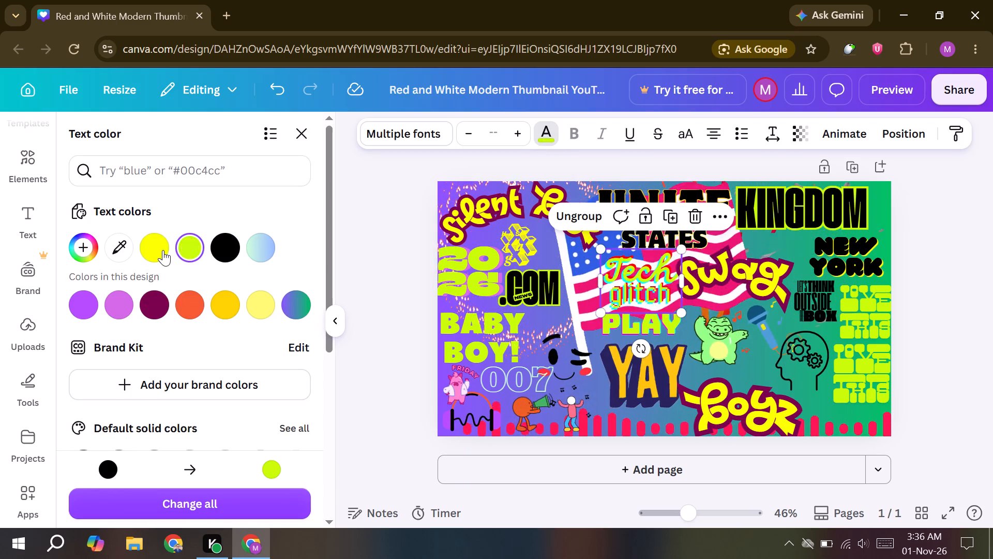
{"action": "left_click", "coordinate": [187, 244]}
{"action": "double_click", "coordinate": [982, 258]}
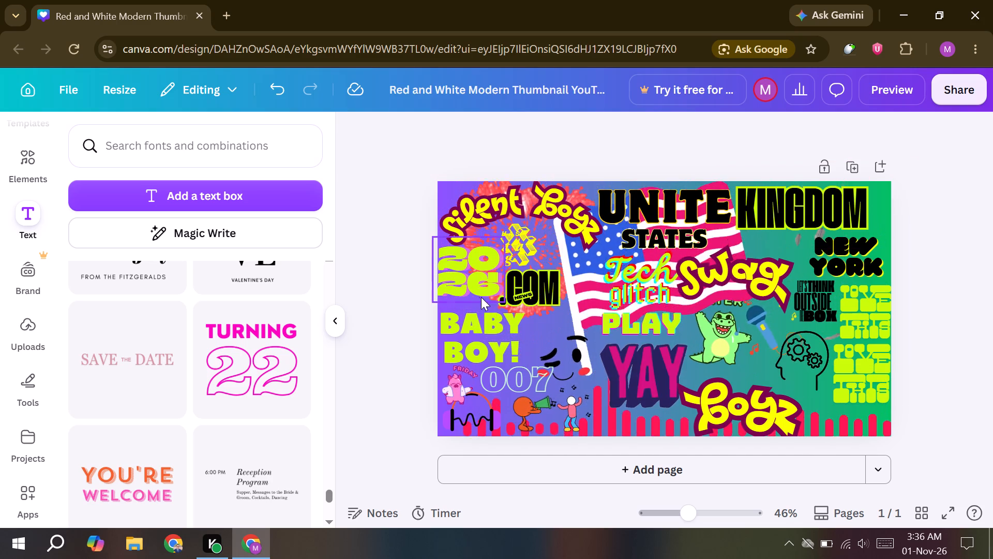
{"action": "left_click", "coordinate": [971, 262]}
Recolour the THINK OUTSIDE BOX text lime green after trying yellow.
{"action": "left_click", "coordinate": [792, 303]}
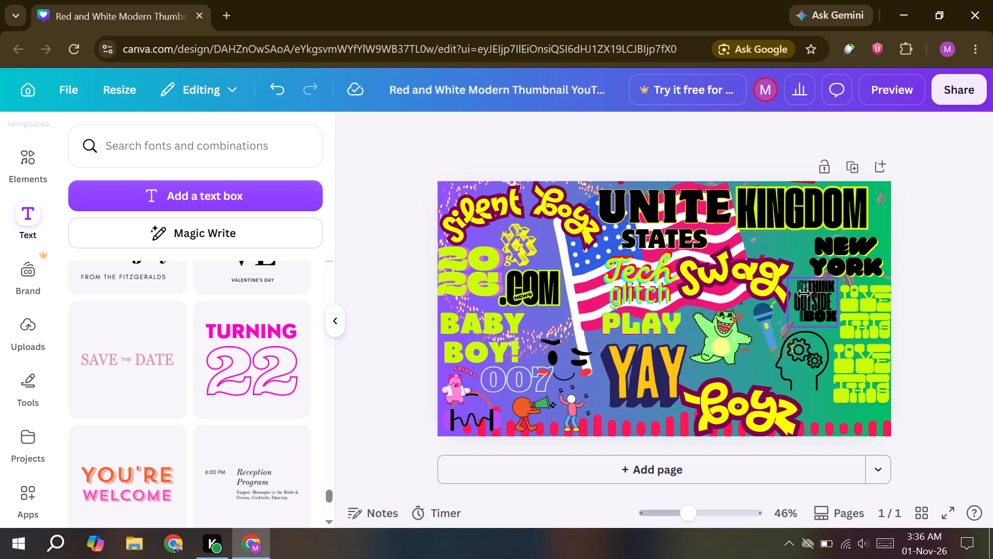
{"action": "left_click", "coordinate": [552, 135]}
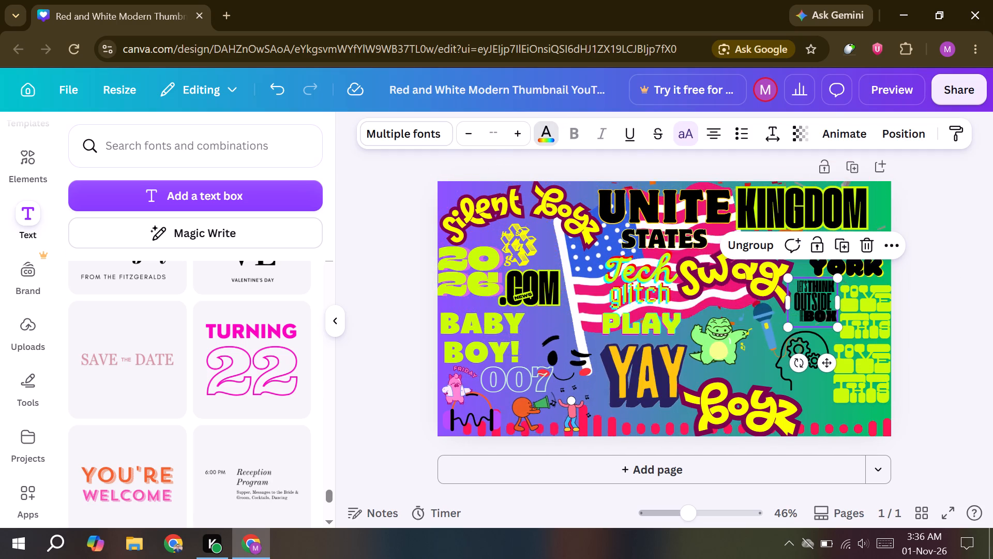
{"action": "left_click", "coordinate": [160, 249]}
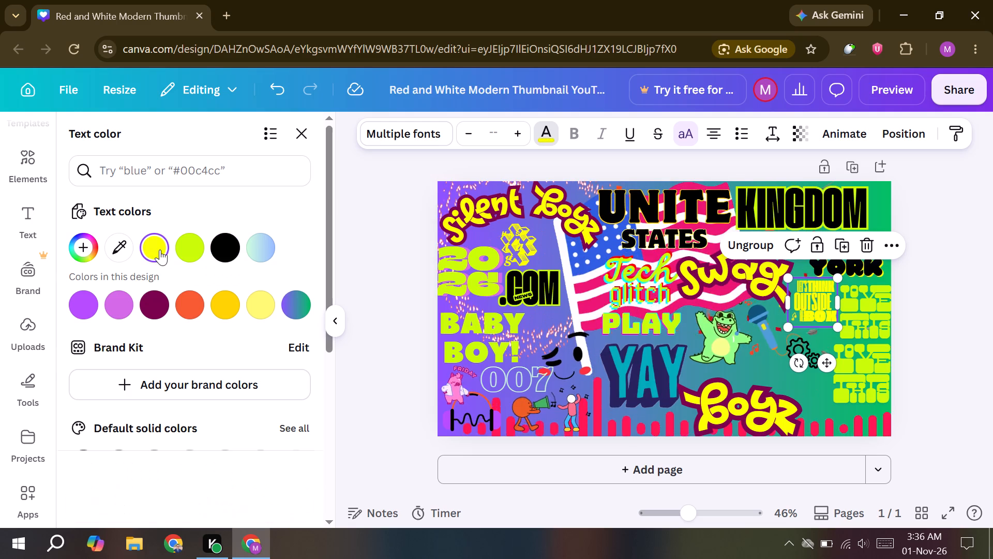
{"action": "left_click", "coordinate": [184, 243]}
{"action": "double_click", "coordinate": [957, 315]}
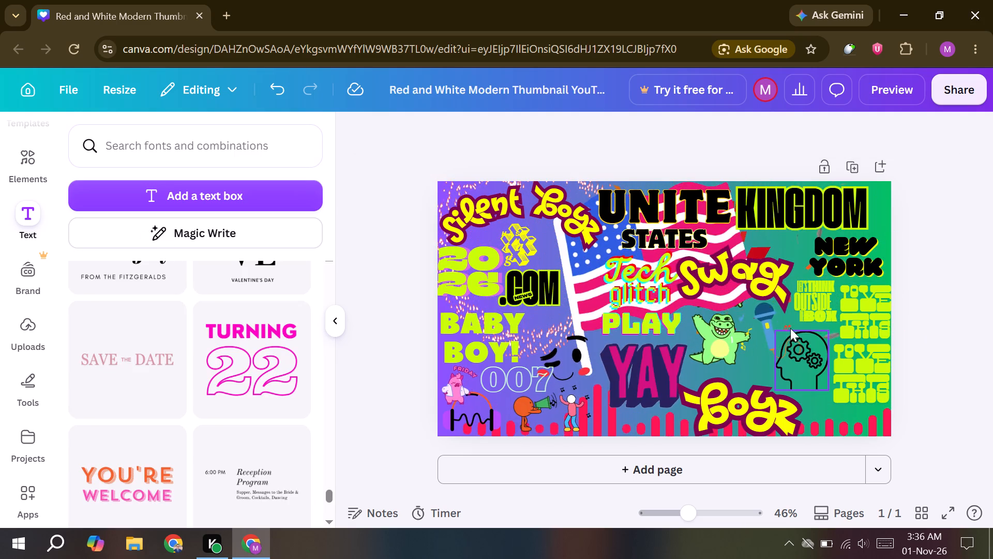
Slightly resize the lower boyz text beside YAY to a font size of about 86.
{"action": "left_click", "coordinate": [735, 409]}
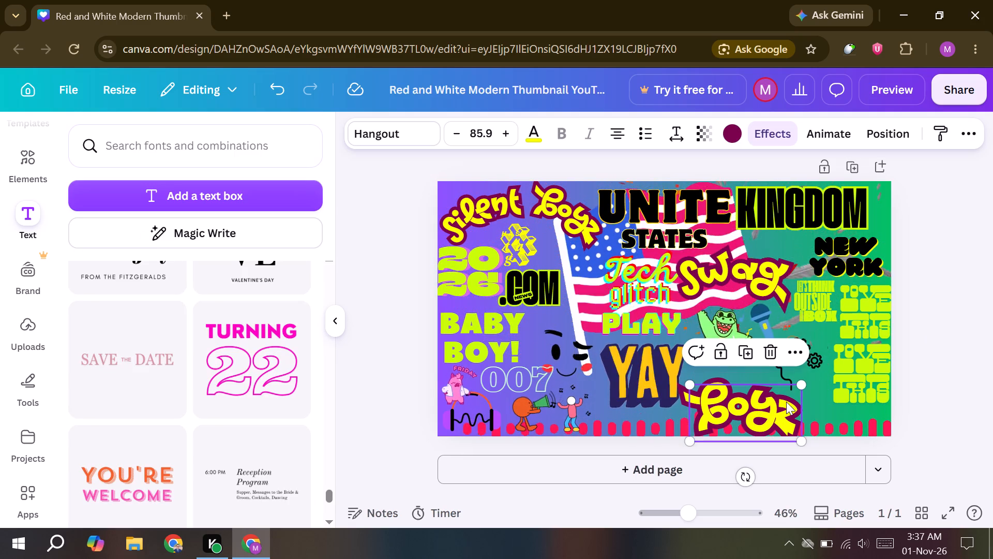
{"action": "left_click_drag", "start_coordinate": [805, 384], "coordinate": [815, 384]}
{"action": "left_click_drag", "start_coordinate": [686, 380], "coordinate": [696, 387]}
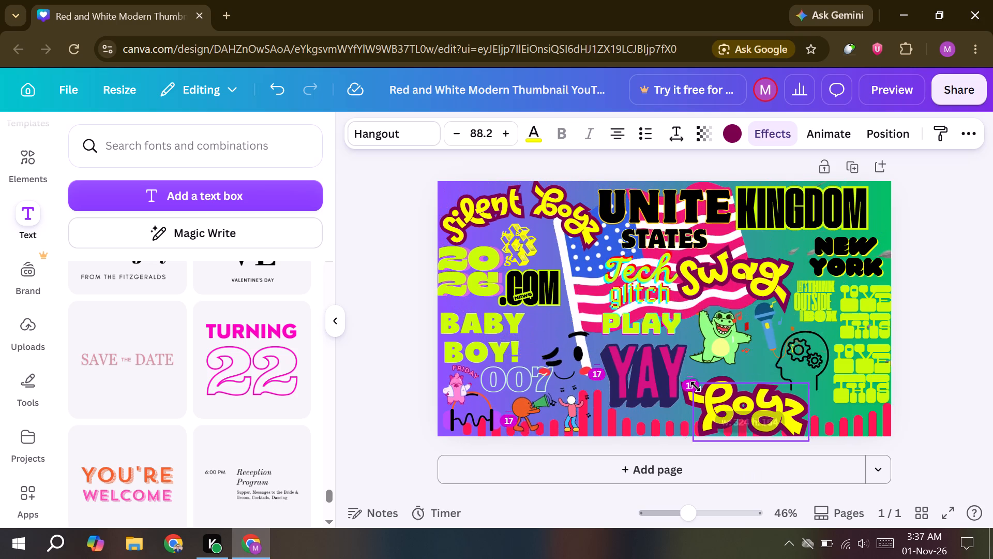
{"action": "left_click_drag", "start_coordinate": [696, 387], "coordinate": [696, 378]}
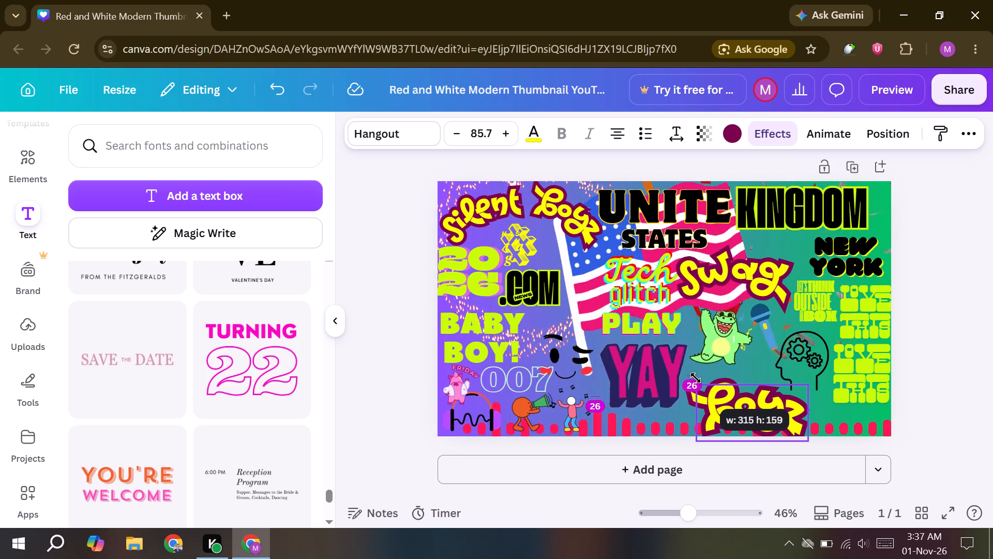
{"action": "left_click_drag", "start_coordinate": [696, 378], "coordinate": [696, 377]}
{"action": "left_click", "coordinate": [992, 350]}
Nudge the lower boyz text up and very slightly left, beside the YAY text.
{"action": "left_click", "coordinate": [785, 396]}
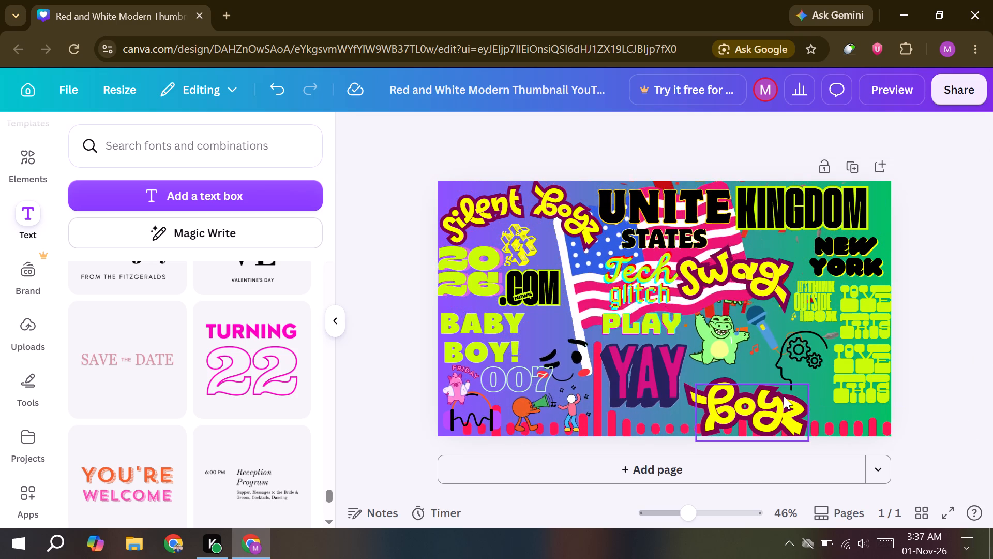
{"action": "key", "text": "Up"}
{"action": "key", "text": "Up"}
{"action": "key", "text": "Up"}
{"action": "key", "text": "Up"}
{"action": "key", "text": "Up"}
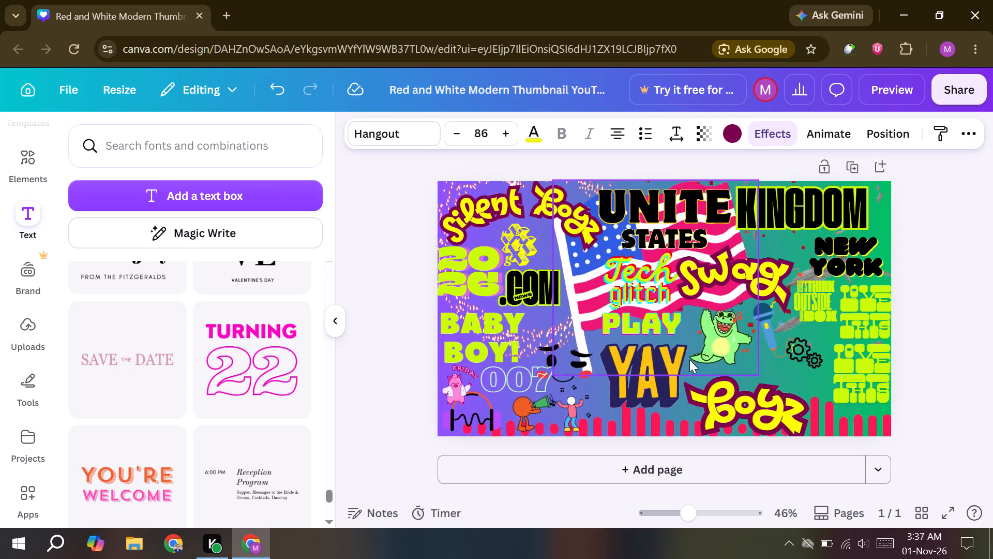
{"action": "key", "text": "Up"}
{"action": "key", "text": "Up"}
{"action": "key", "text": "Up"}
{"action": "key", "text": "Up"}
{"action": "key", "text": "Up"}
{"action": "key", "text": "Up"}
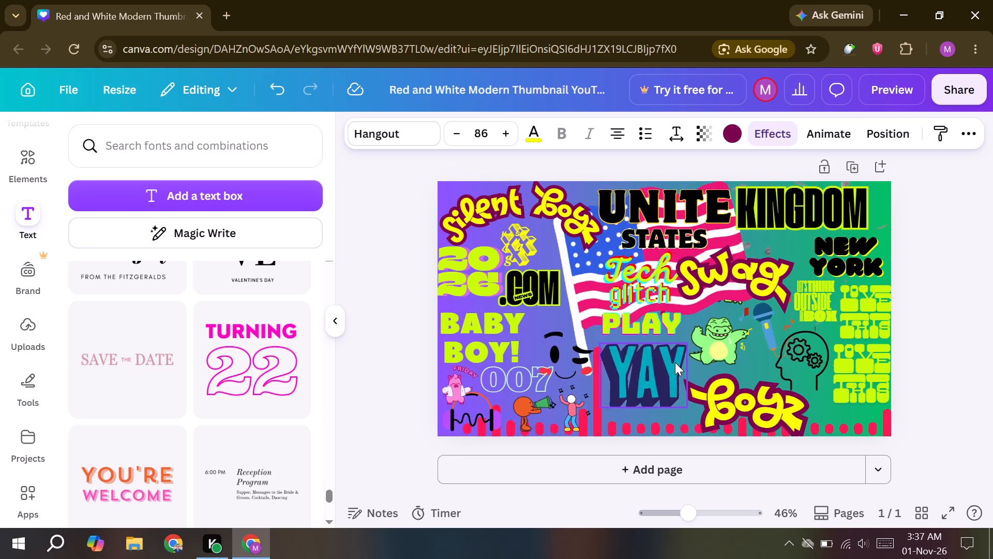
{"action": "key", "text": "Left"}
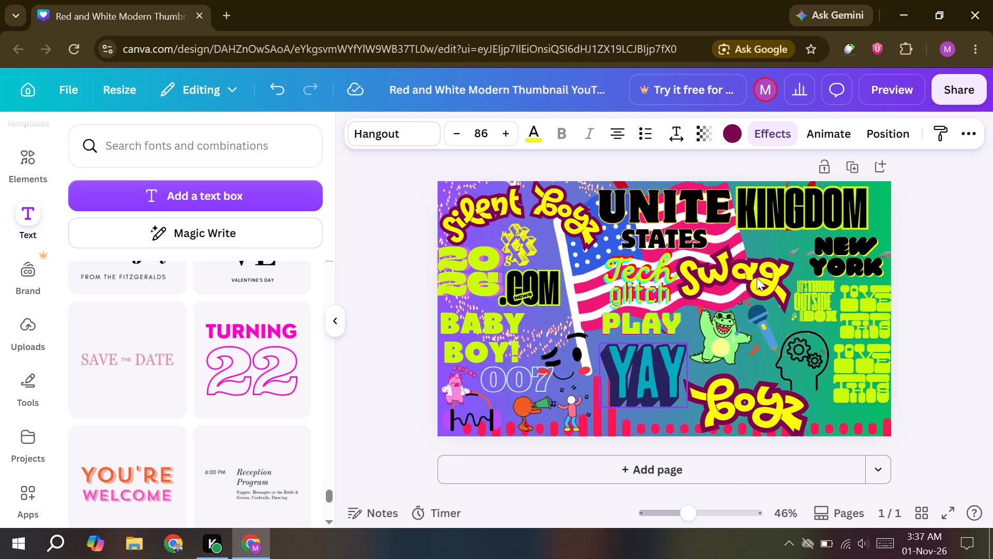
{"action": "left_click", "coordinate": [945, 239]}
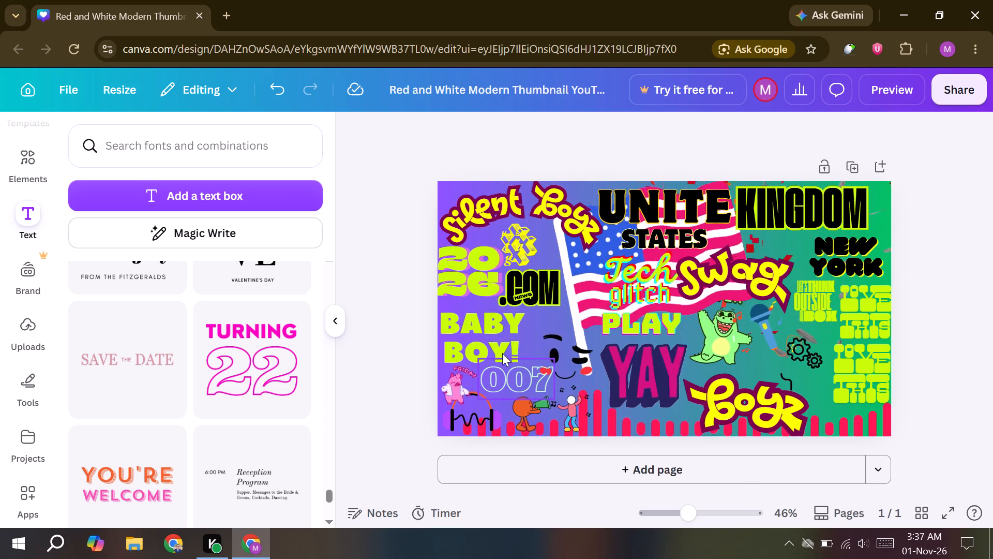
Recolour the BABY BOY! text black.
{"action": "left_click", "coordinate": [495, 329]}
{"action": "left_click", "coordinate": [537, 135]}
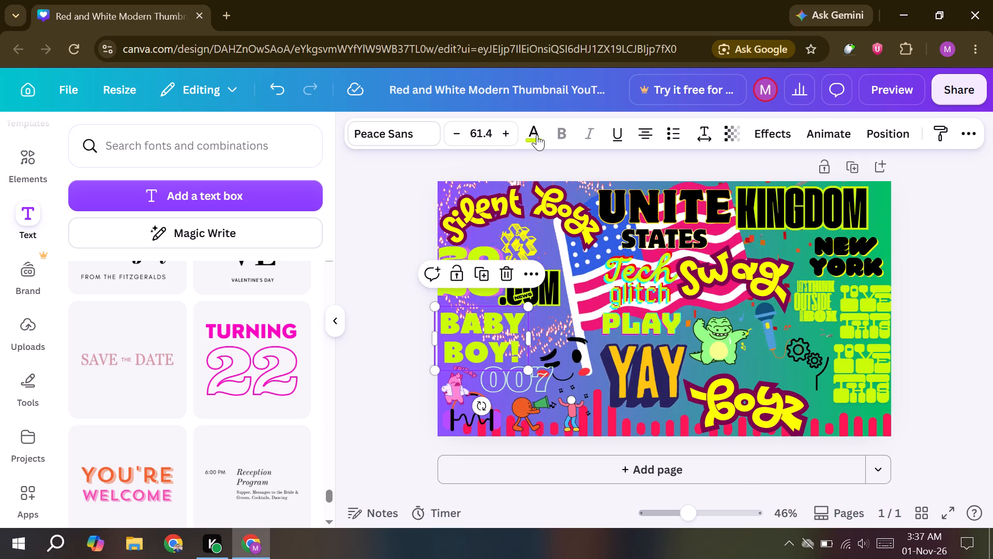
{"action": "left_click", "coordinate": [235, 239]}
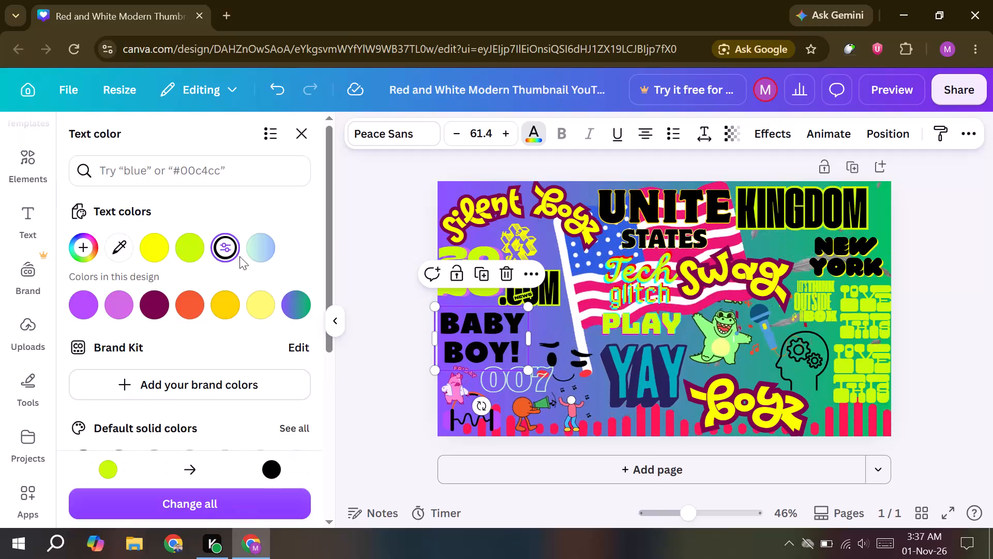
{"action": "left_click", "coordinate": [387, 234]}
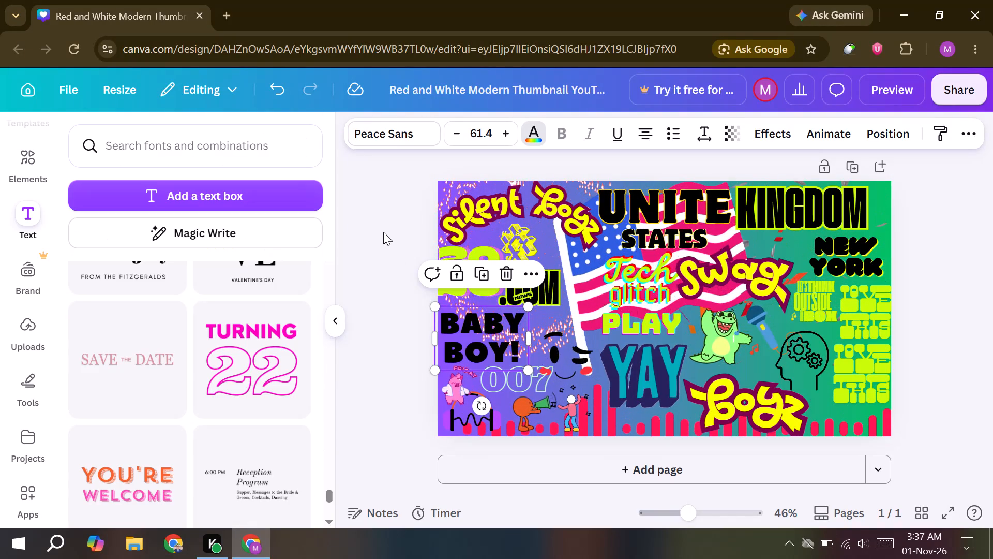
{"action": "left_click", "coordinate": [380, 226]}
Recolour the 2026 text black.
{"action": "left_click", "coordinate": [470, 276]}
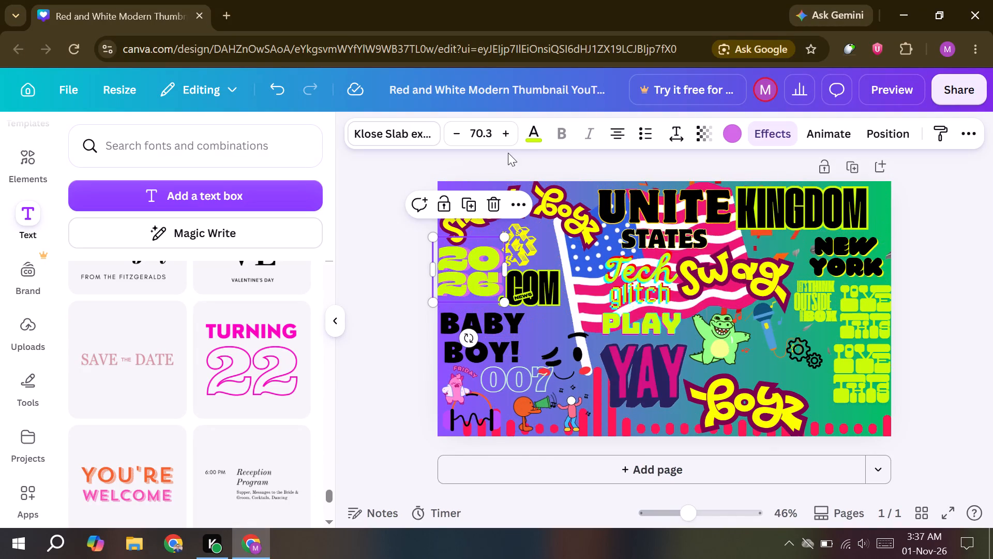
{"action": "left_click", "coordinate": [537, 133]}
{"action": "left_click", "coordinate": [227, 255]}
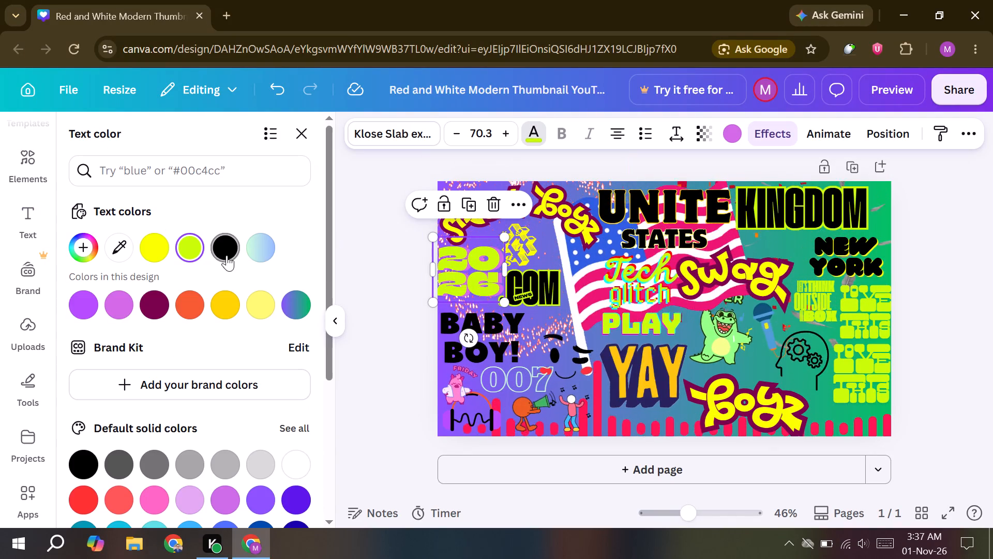
{"action": "double_click", "coordinate": [367, 264]}
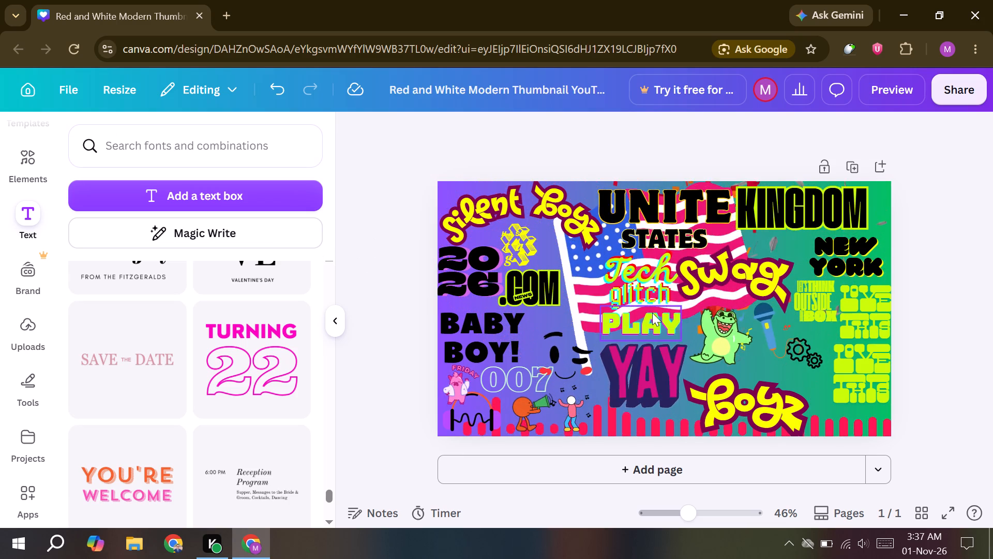
Recolour the PLAY text black.
{"action": "left_click", "coordinate": [646, 292]}
{"action": "left_click", "coordinate": [538, 134]}
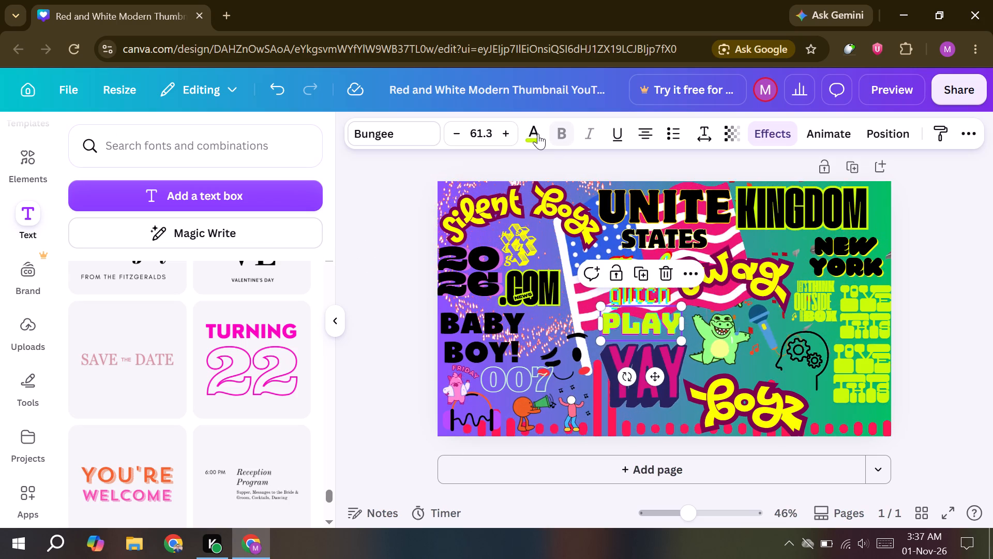
{"action": "left_click", "coordinate": [216, 248]}
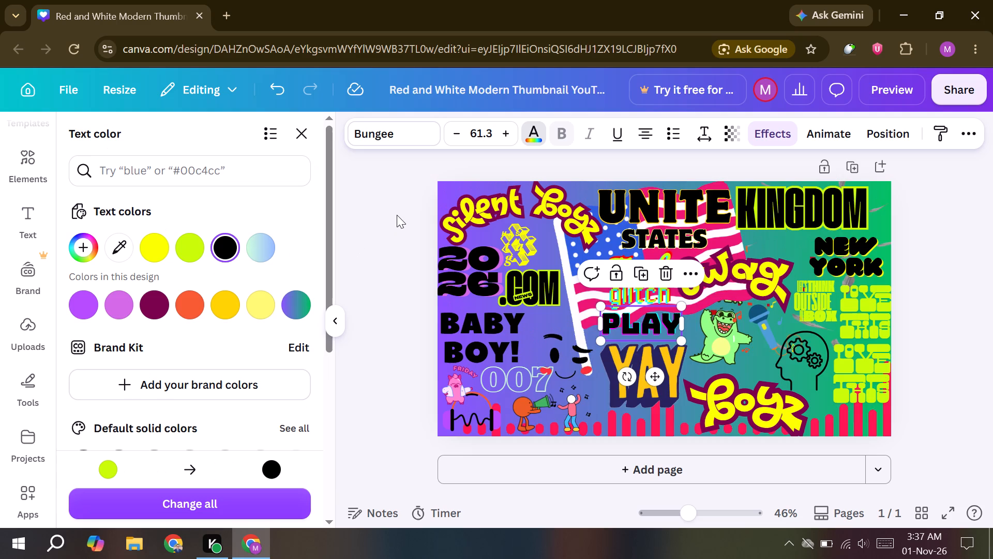
{"action": "double_click", "coordinate": [397, 215]}
Recolour the grouped Tech glitch text black.
{"action": "left_click", "coordinate": [638, 289]}
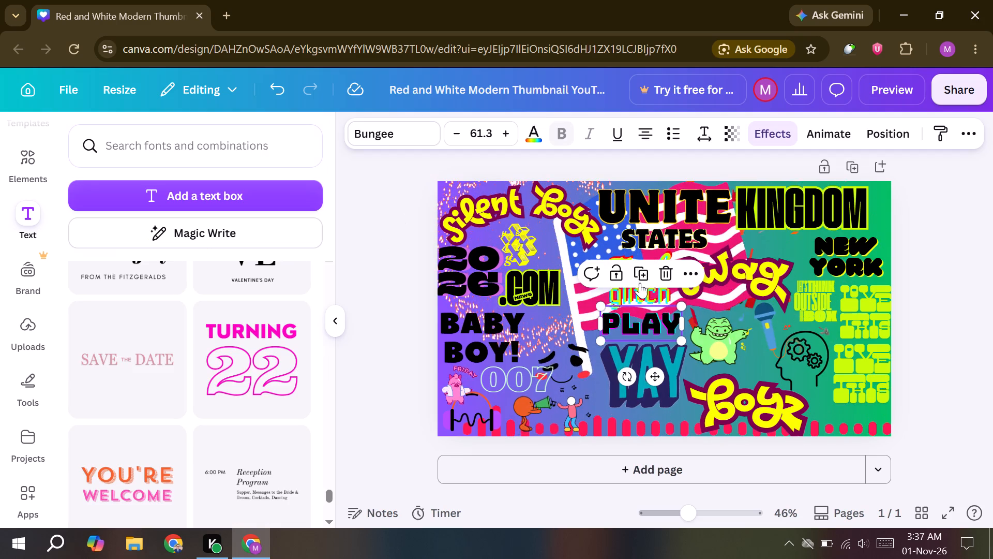
{"action": "left_click", "coordinate": [977, 242]}
{"action": "left_click", "coordinate": [642, 277]}
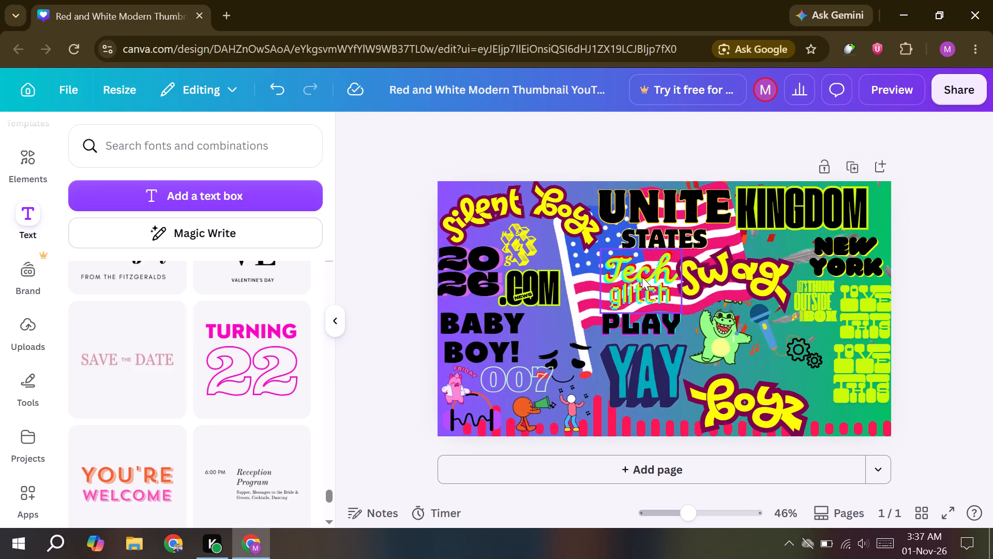
{"action": "left_click", "coordinate": [549, 137]}
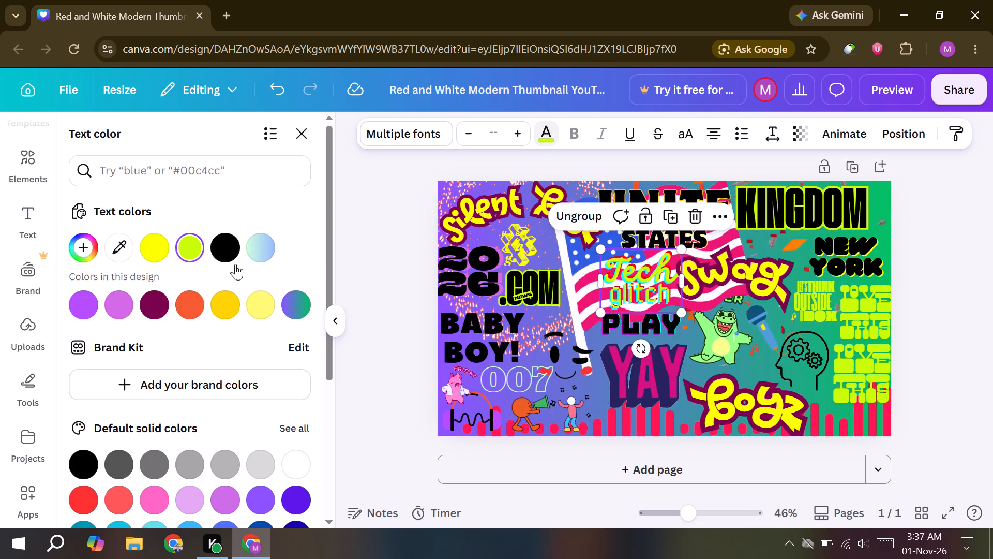
{"action": "left_click", "coordinate": [224, 247]}
{"action": "double_click", "coordinate": [368, 216]}
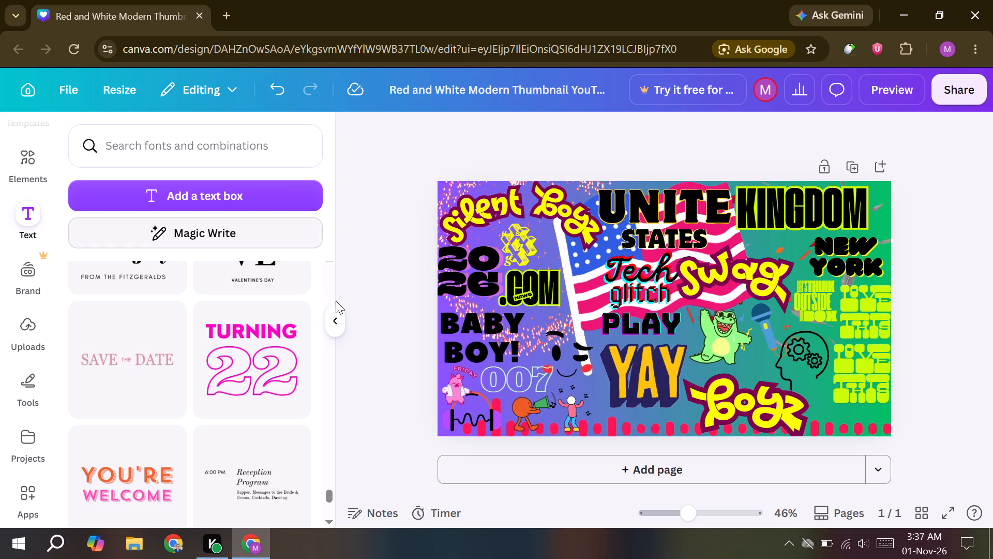
{"action": "left_click", "coordinate": [396, 201]}
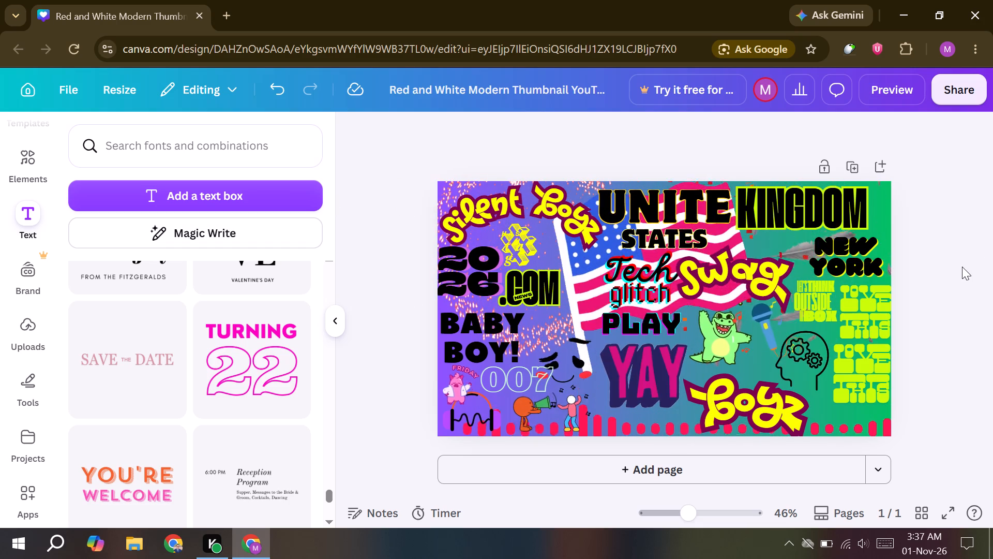
Enlarge the KINGDOM text to a font size of about 149 so it reaches the design's right edge.
{"action": "left_click", "coordinate": [977, 243]}
{"action": "left_click", "coordinate": [769, 202]}
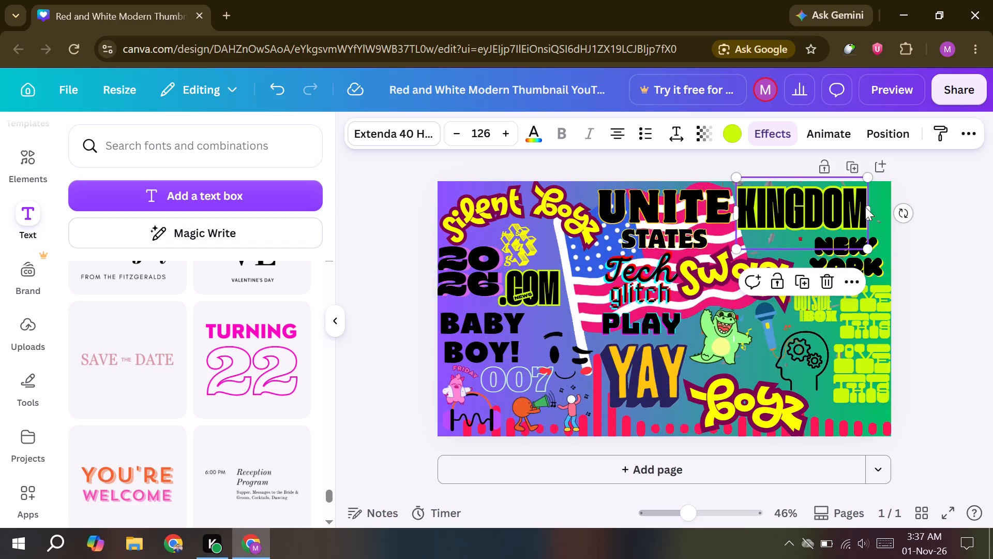
{"action": "left_click_drag", "start_coordinate": [869, 181], "coordinate": [892, 187]}
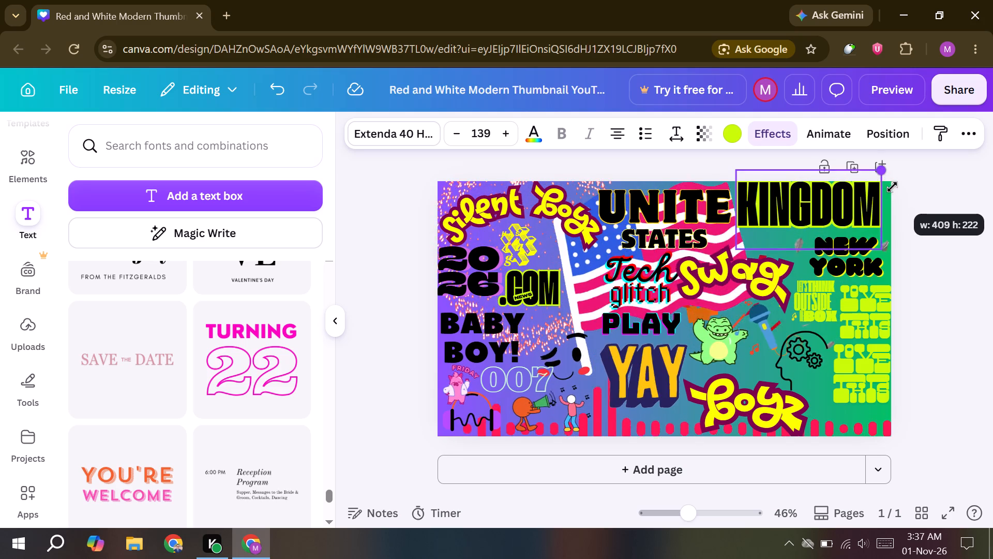
{"action": "left_click_drag", "start_coordinate": [892, 187], "coordinate": [904, 192]}
{"action": "left_click", "coordinate": [861, 211]}
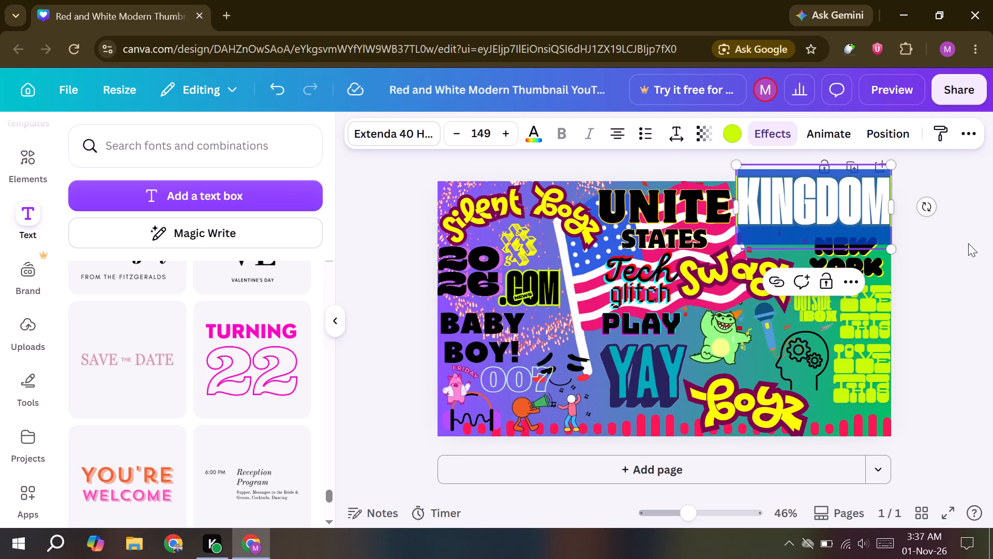
{"action": "left_click", "coordinate": [968, 243]}
Nudge the KINGDOM text down and slightly left so it fits inside the canvas above NEW YORK.
{"action": "left_click", "coordinate": [859, 205]}
{"action": "key", "text": "Down"}
{"action": "key", "text": "Down"}
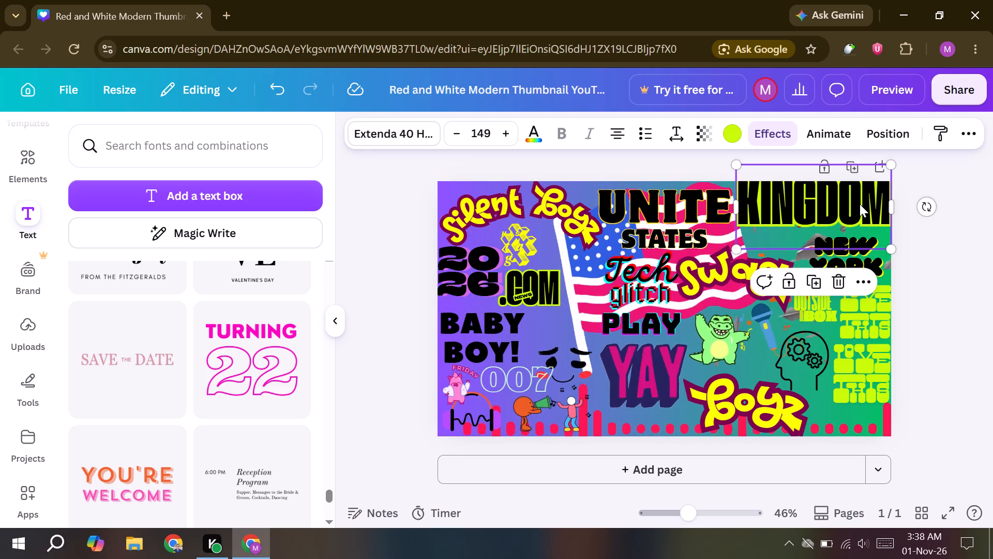
{"action": "key", "text": "Down"}
{"action": "key", "text": "Down"}
{"action": "key", "text": "Down"}
{"action": "key", "text": "Down"}
{"action": "key", "text": "Down"}
{"action": "key", "text": "Down"}
{"action": "key", "text": "Down"}
{"action": "key", "text": "Down"}
{"action": "key", "text": "Down"}
{"action": "key", "text": "Down"}
{"action": "key", "text": "Down"}
{"action": "key", "text": "Down"}
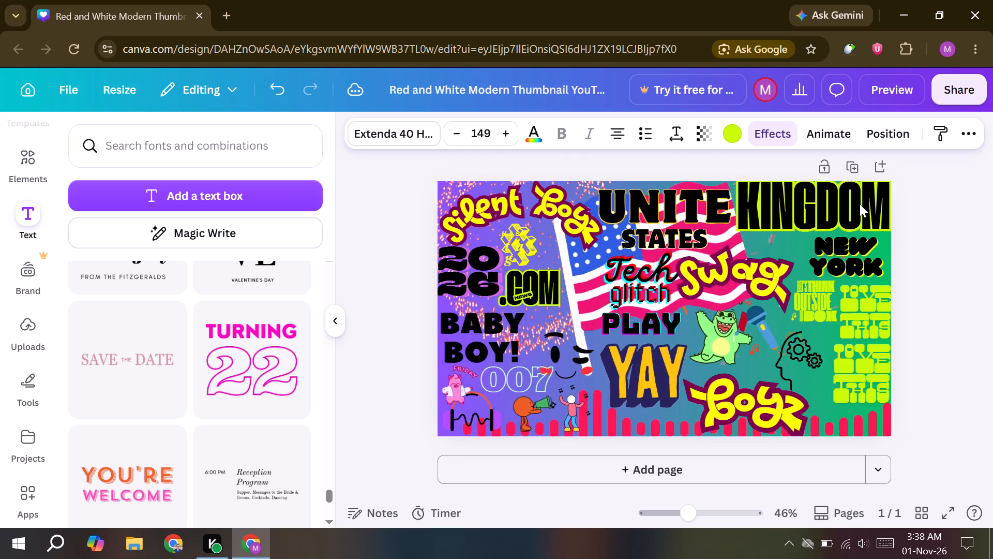
{"action": "key", "text": "Down"}
{"action": "key", "text": "Down"}
{"action": "key", "text": "Down"}
{"action": "key", "text": "Down"}
{"action": "key", "text": "Down"}
{"action": "key", "text": "Down"}
{"action": "key", "text": "Left"}
{"action": "key", "text": "Left"}
{"action": "key", "text": "Left"}
{"action": "key", "text": "Left"}
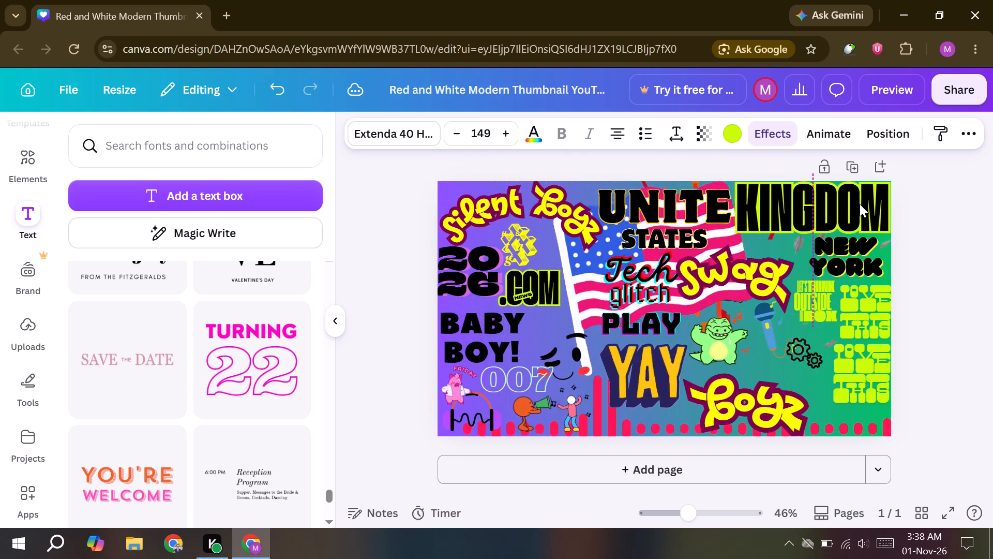
{"action": "key", "text": "Left"}
{"action": "key", "text": "Left"}
{"action": "key", "text": "Left"}
{"action": "key", "text": "Left"}
{"action": "key", "text": "Down"}
{"action": "key", "text": "Down"}
{"action": "key", "text": "Down"}
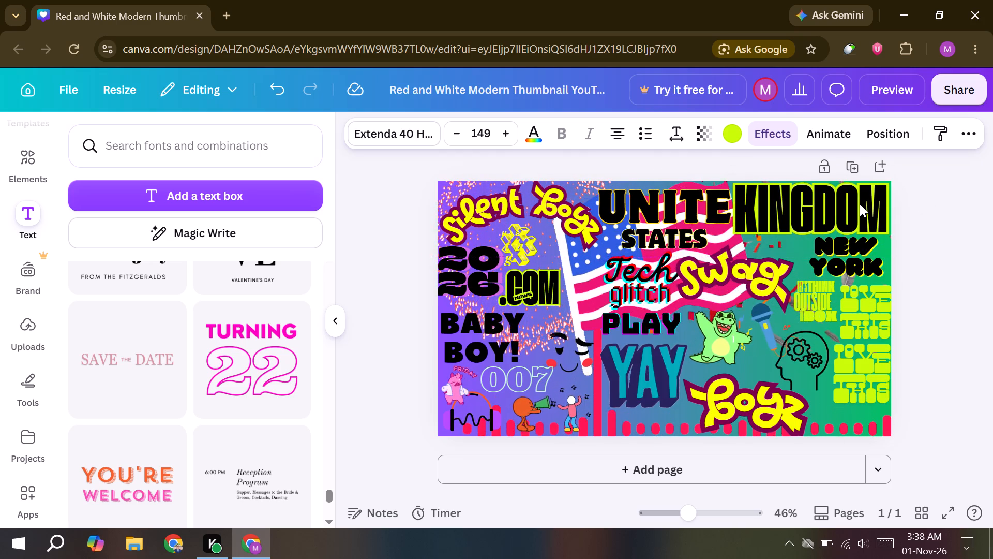
{"action": "key", "text": "Down"}
{"action": "key", "text": "Down"}
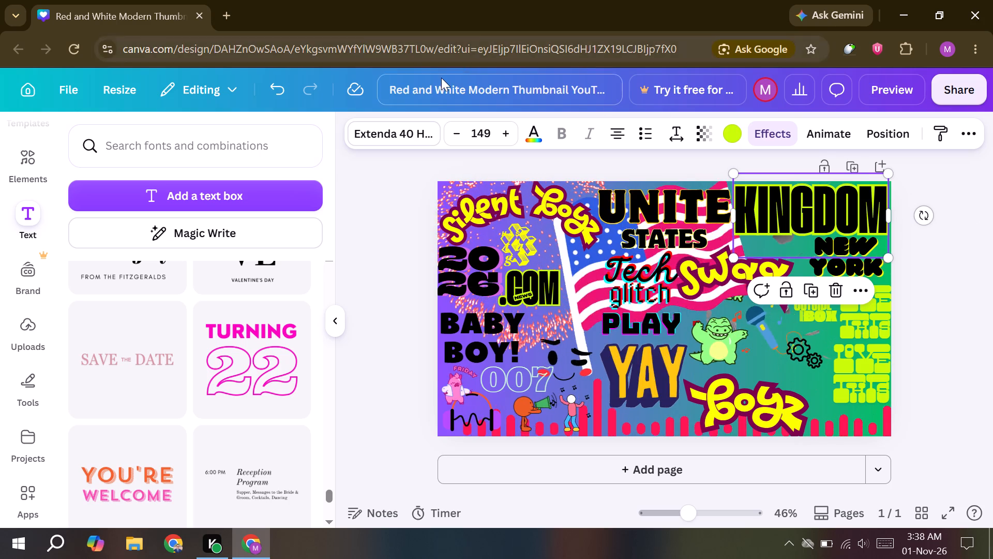
{"action": "left_click", "coordinate": [387, 184]}
Slightly enlarge the Silent boyz text to a font size of about 60.
{"action": "left_click", "coordinate": [541, 199]}
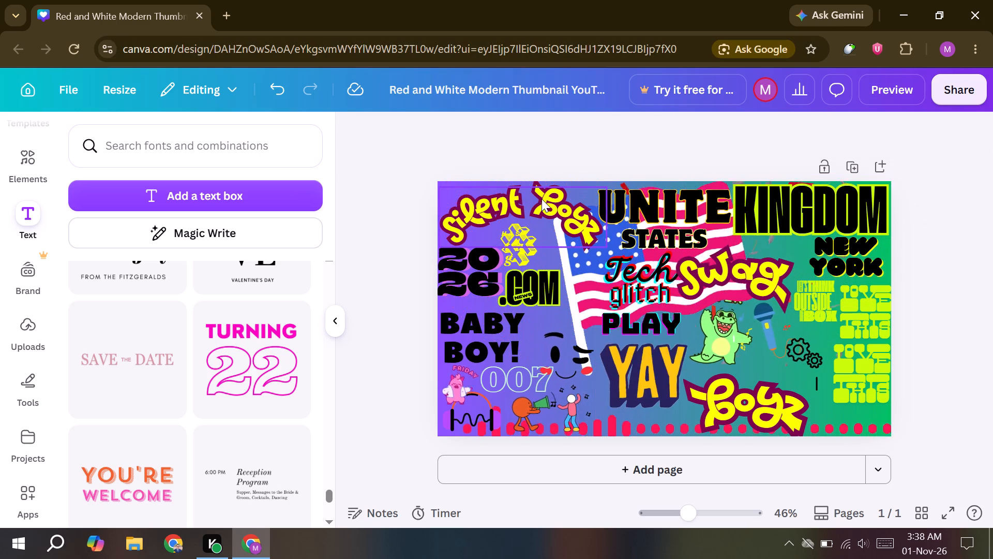
{"action": "left_click_drag", "start_coordinate": [610, 247], "coordinate": [611, 263]}
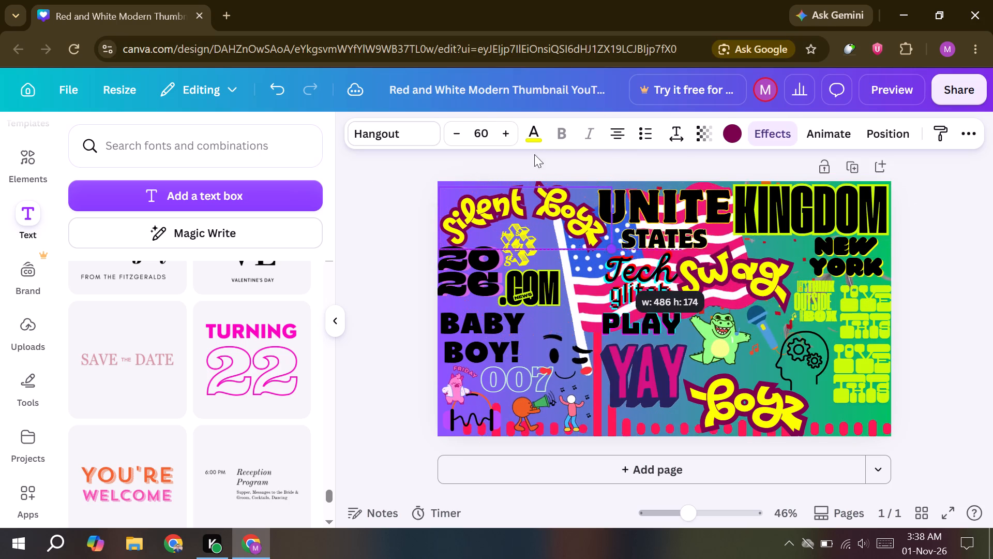
Recolour the Silent boyz text lime green after comparing it with yellow.
{"action": "left_click", "coordinate": [530, 140]}
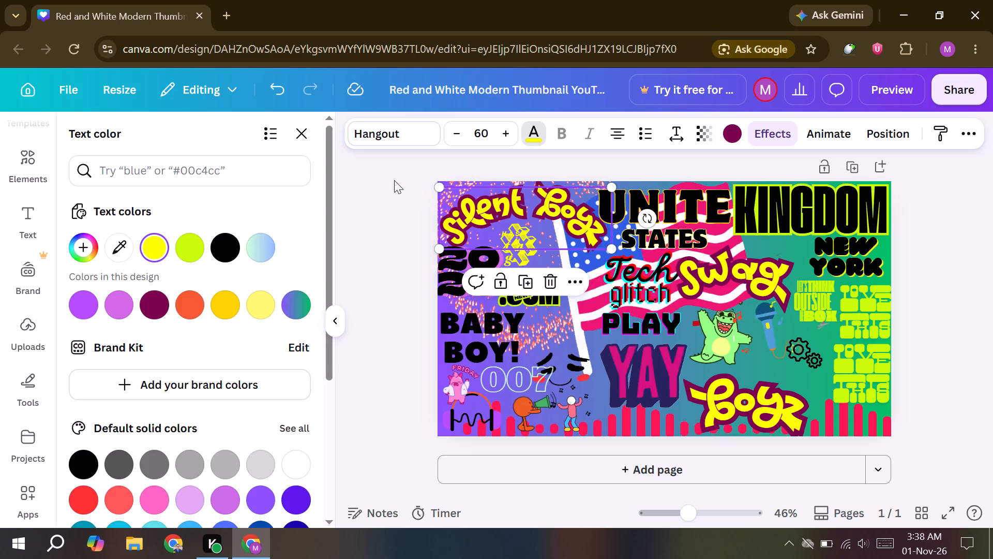
{"action": "left_click", "coordinate": [181, 249]}
{"action": "left_click", "coordinate": [145, 243]}
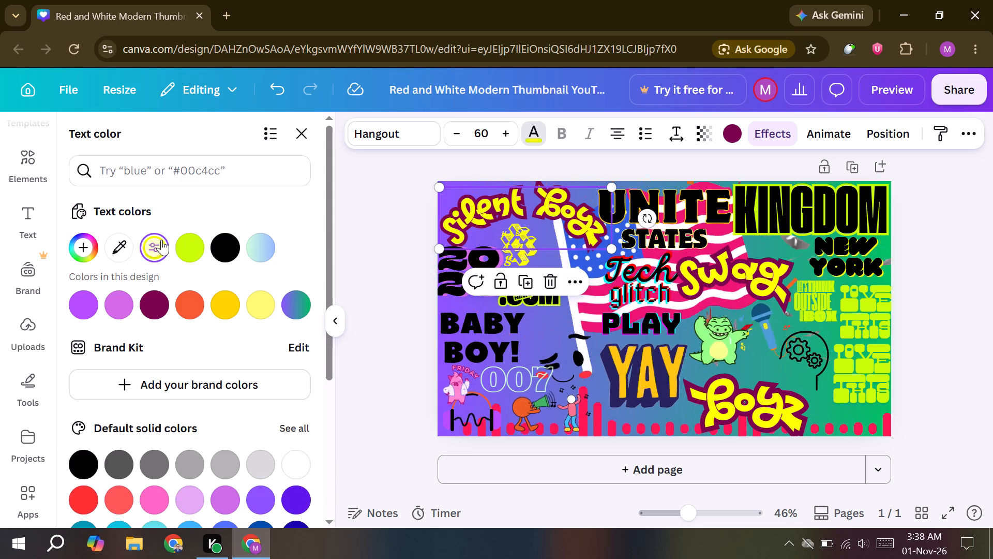
{"action": "left_click", "coordinate": [191, 253]}
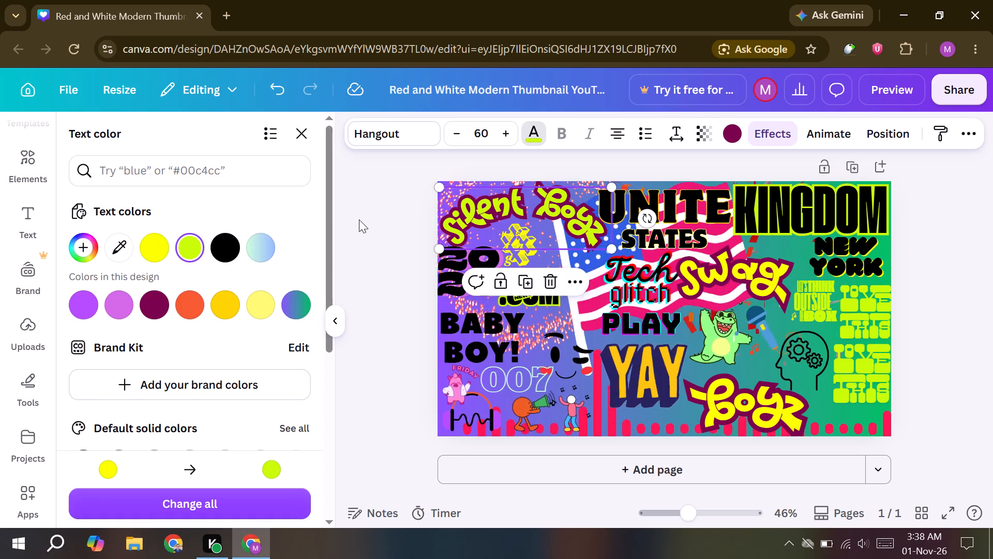
{"action": "double_click", "coordinate": [359, 219]}
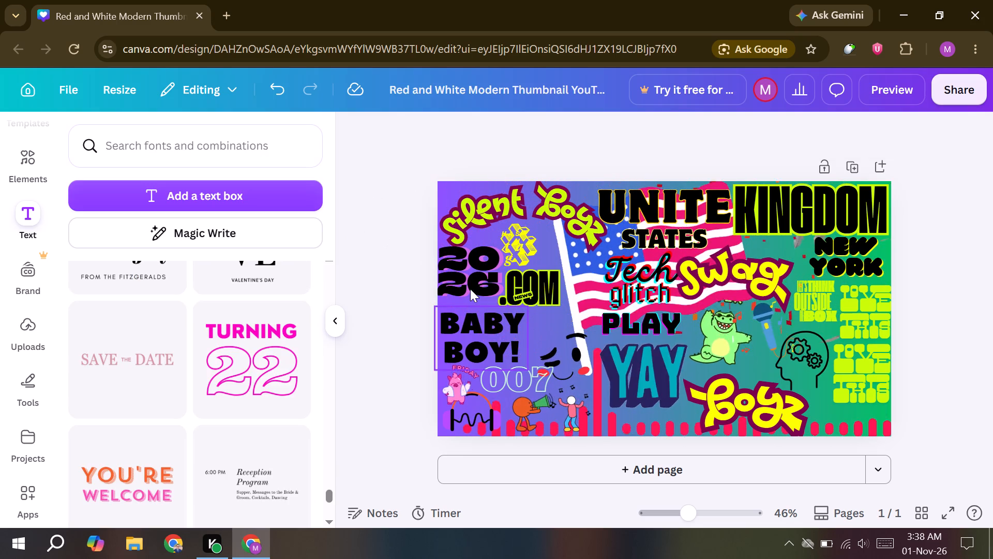
Slightly shrink the 2026 text so it sits clear of the design's left edge.
{"action": "left_click", "coordinate": [467, 271]}
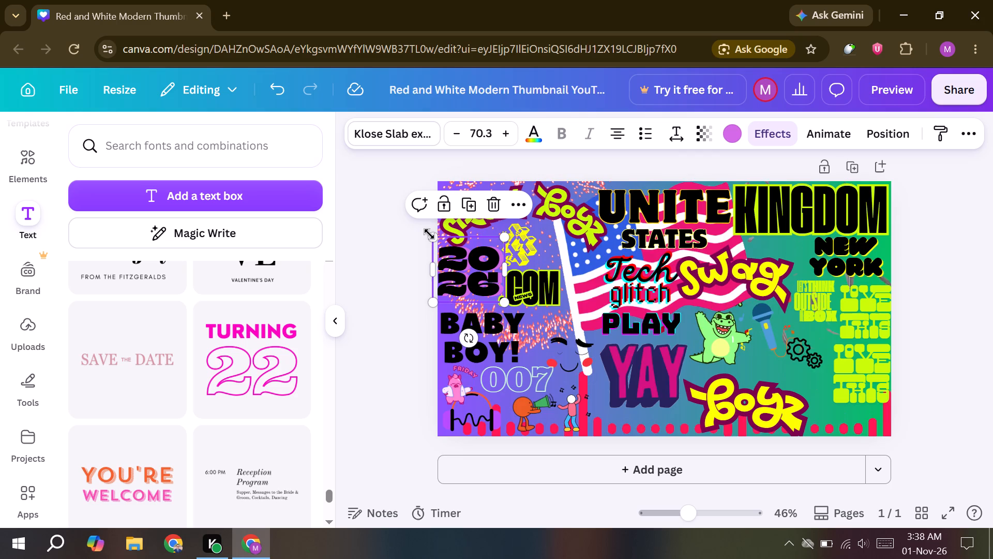
{"action": "left_click_drag", "start_coordinate": [429, 234], "coordinate": [426, 247]}
{"action": "left_click", "coordinate": [977, 246]}
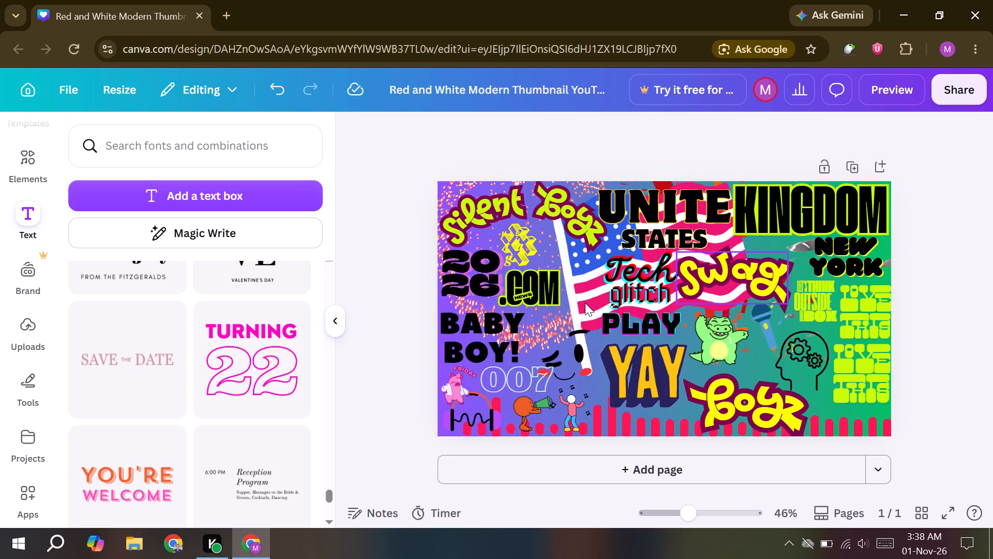
Enlarge the grouped .COM NEWS graphic beside 2026 so it reaches the flagpole.
{"action": "left_click", "coordinate": [535, 297]}
{"action": "left_click", "coordinate": [553, 286]}
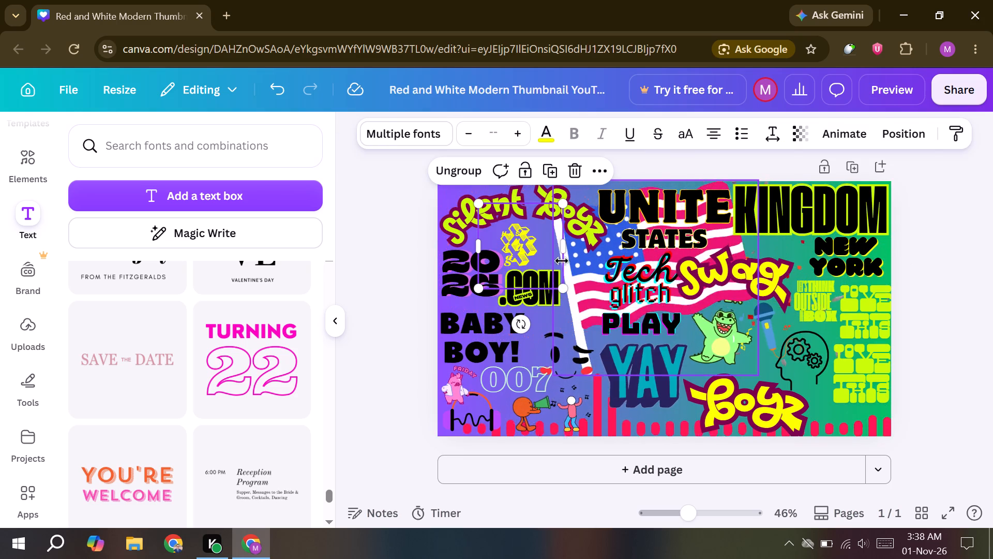
{"action": "left_click", "coordinate": [915, 289]}
{"action": "left_click", "coordinate": [553, 284]}
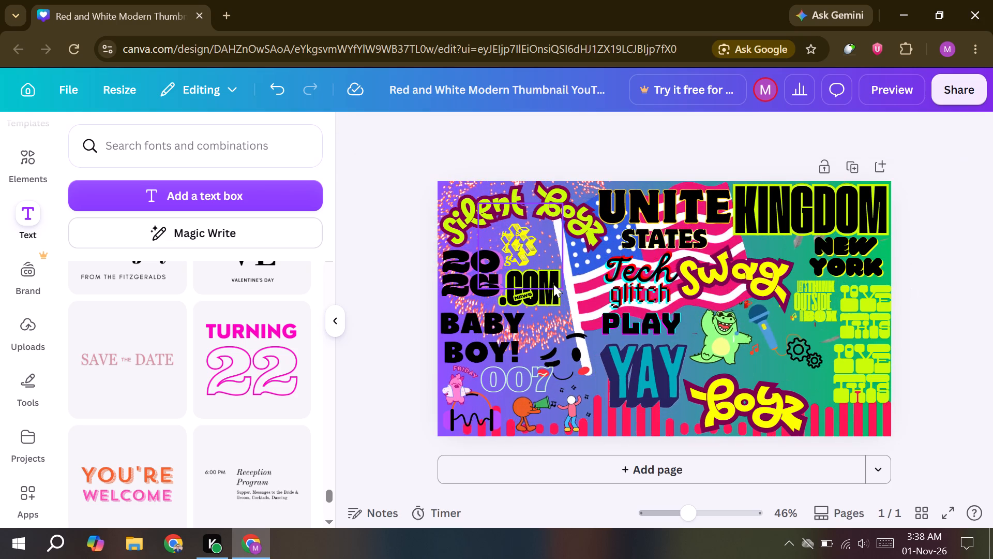
{"action": "left_click", "coordinate": [547, 303]}
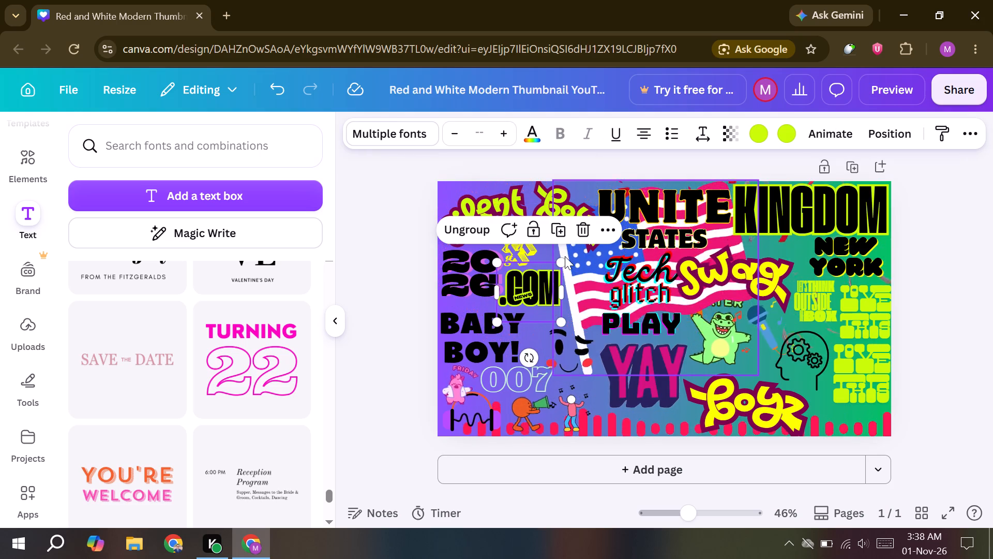
{"action": "left_click_drag", "start_coordinate": [563, 262], "coordinate": [581, 258]}
Adjust the .COM graphic's height so it sits just above the BABY BOY! text.
{"action": "left_click_drag", "start_coordinate": [550, 277], "coordinate": [550, 287]}
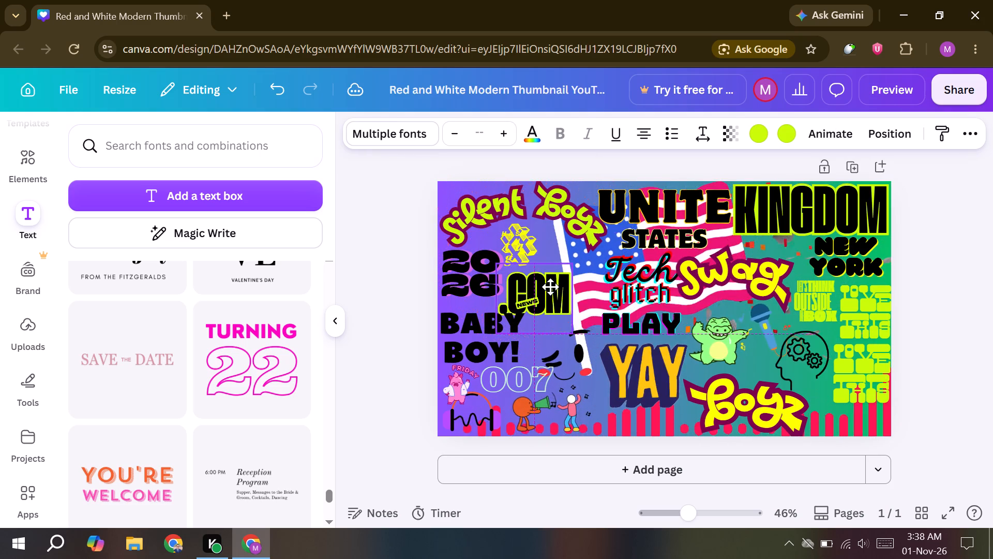
{"action": "left_click_drag", "start_coordinate": [550, 287], "coordinate": [550, 282]}
{"action": "key", "text": "Down"}
{"action": "key", "text": "Down"}
{"action": "key", "text": "Down"}
{"action": "key", "text": "Down"}
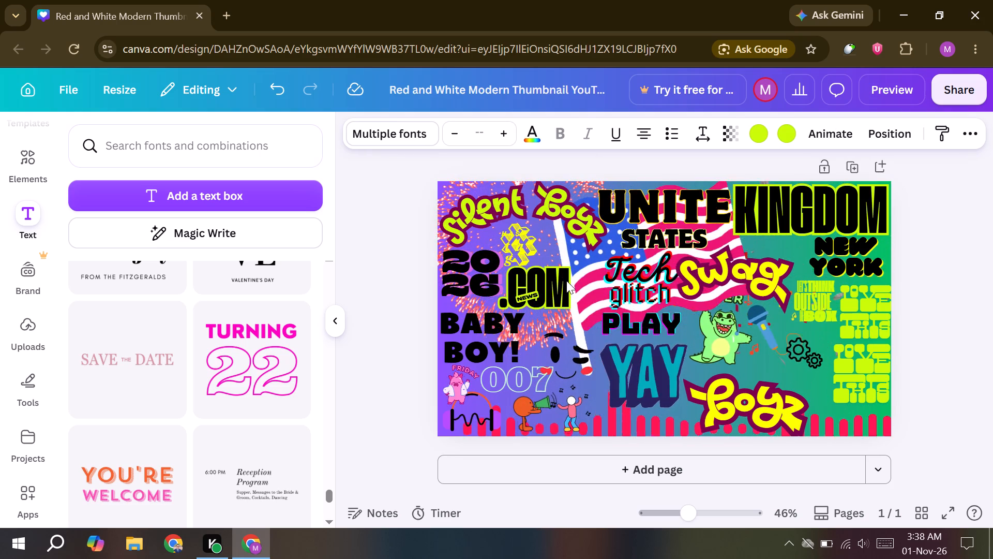
{"action": "key", "text": "Down"}
{"action": "key", "text": "Down"}
{"action": "key", "text": "Down"}
{"action": "key", "text": "Down"}
{"action": "key", "text": "Down"}
{"action": "key", "text": "Down"}
{"action": "key", "text": "Down"}
{"action": "key", "text": "Up"}
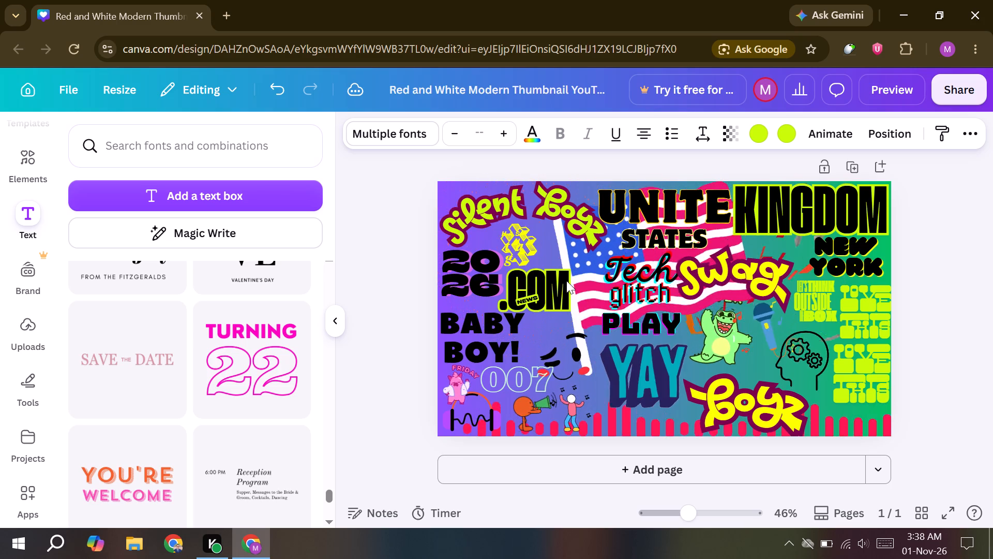
Nudge the .COM graphic left against 2026 and fine-tune its vertical position.
{"action": "key", "text": "Left"}
{"action": "key", "text": "Left"}
{"action": "key", "text": "Left"}
{"action": "key", "text": "Left"}
{"action": "key", "text": "Left"}
{"action": "key", "text": "Left"}
{"action": "key", "text": "Left"}
{"action": "key", "text": "Left"}
{"action": "key", "text": "Left"}
{"action": "key", "text": "Left"}
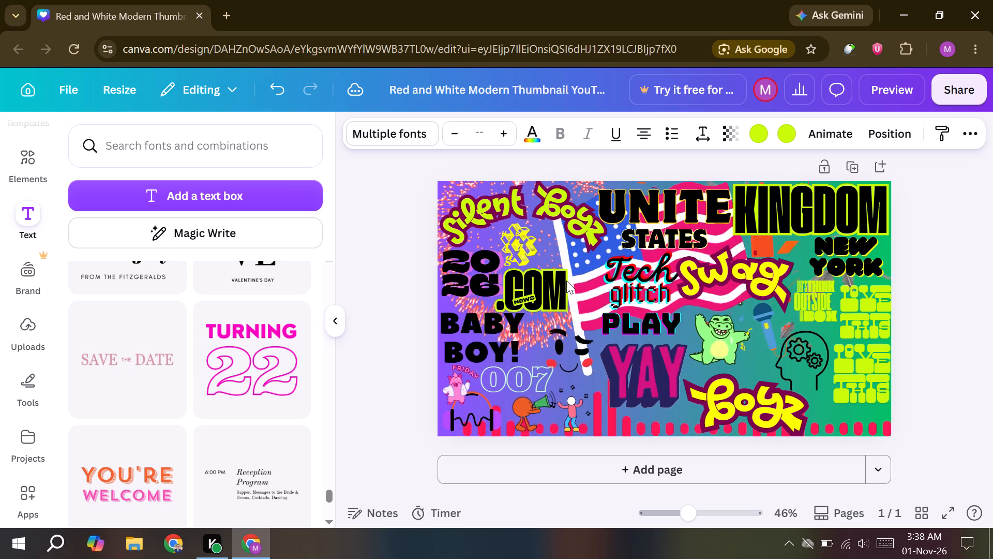
{"action": "key", "text": "Left"}
{"action": "key", "text": "Left"}
{"action": "key", "text": "Left"}
{"action": "key", "text": "Left"}
{"action": "key", "text": "Left"}
{"action": "key", "text": "Left"}
{"action": "key", "text": "Left"}
{"action": "key", "text": "Left"}
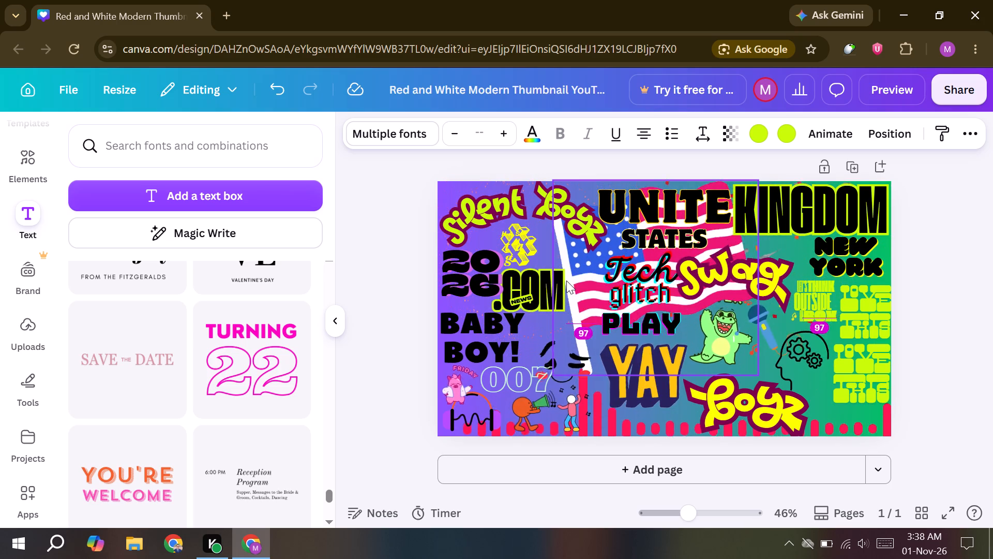
{"action": "key", "text": "Up"}
{"action": "key", "text": "Up"}
{"action": "key", "text": "Down"}
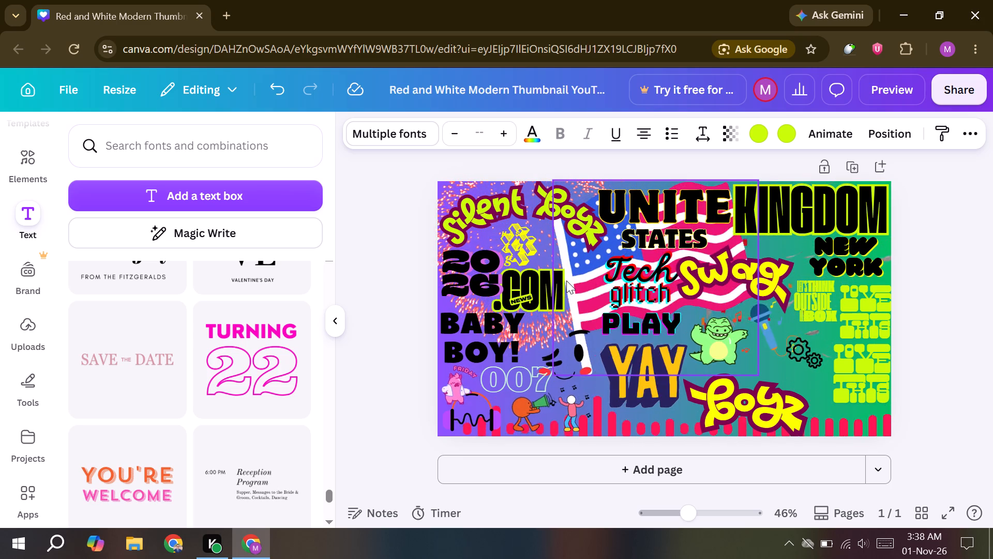
{"action": "left_click", "coordinate": [980, 234]}
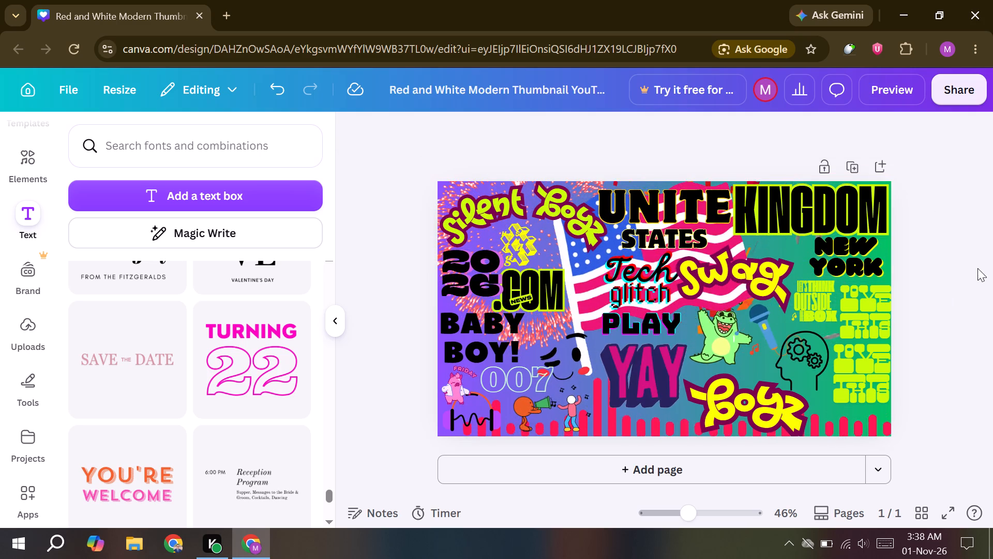
{"action": "left_click", "coordinate": [957, 234]}
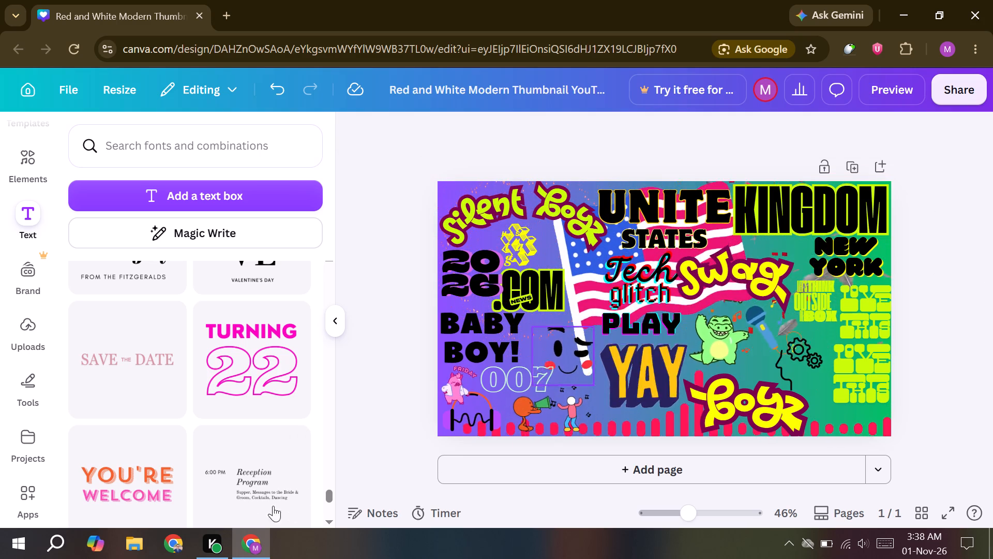
Slightly enlarge the outlined 007 text to a font size of about 71.6.
{"action": "left_click", "coordinate": [533, 379]}
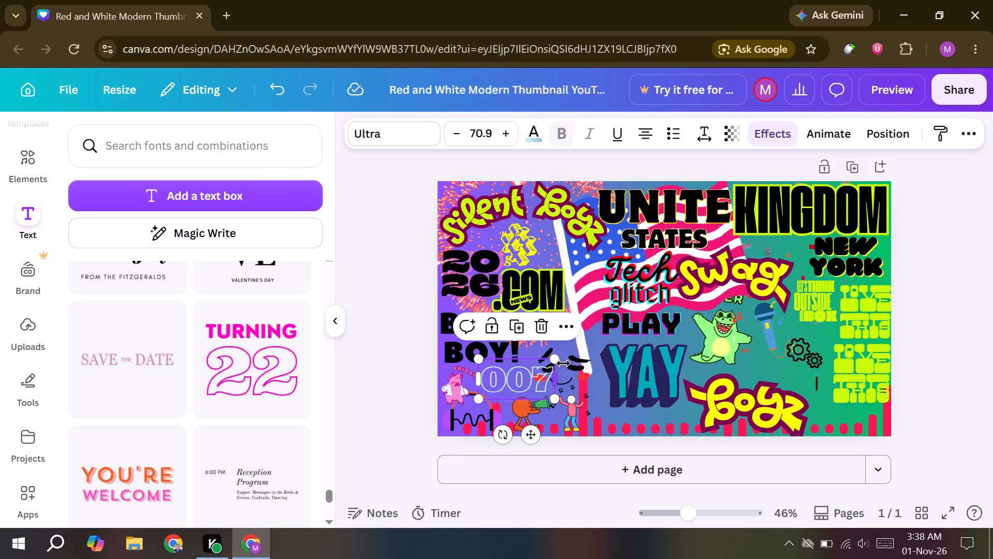
{"action": "left_click", "coordinate": [559, 359]}
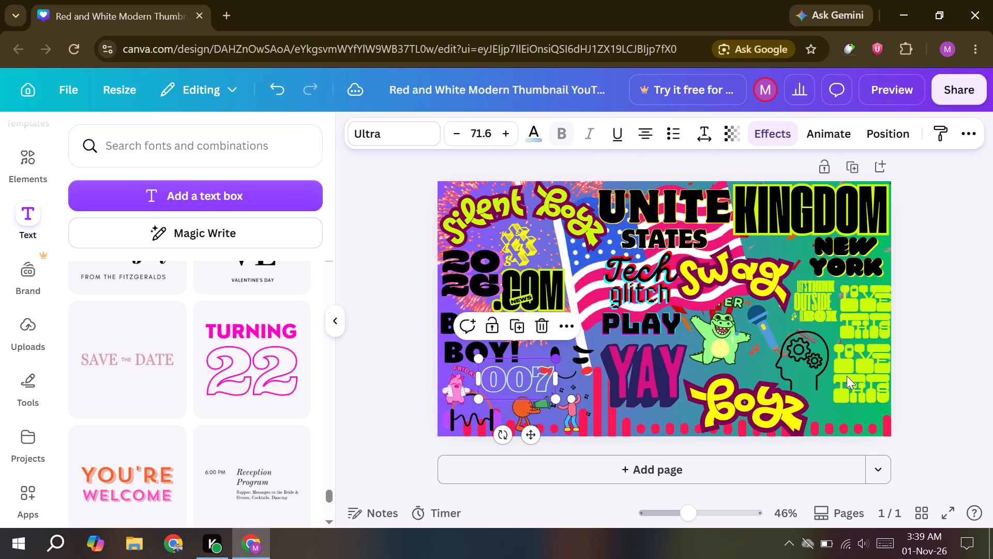
{"action": "left_click_drag", "start_coordinate": [956, 300], "coordinate": [956, 296]}
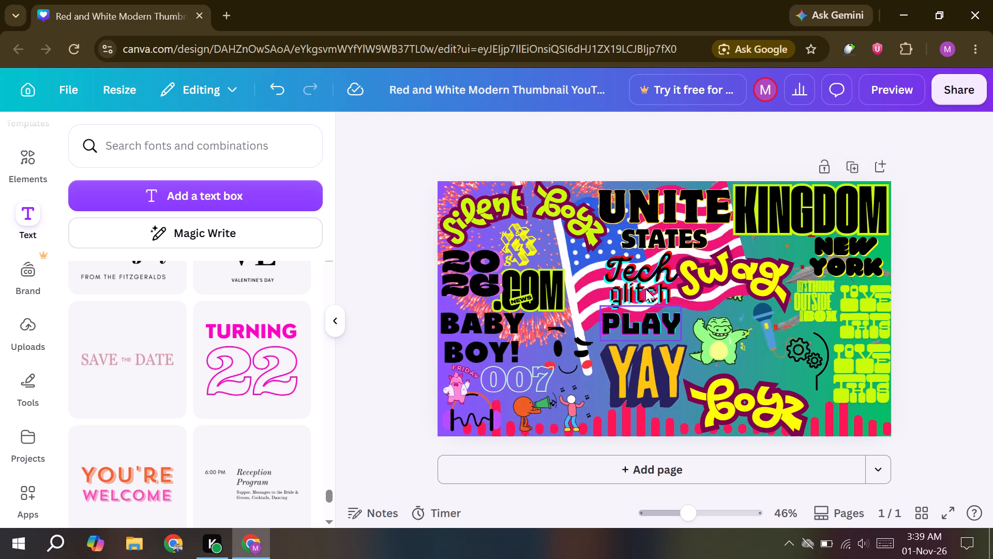
Enlarge the PLAY text towards the flagpole to a font size of about 78.9.
{"action": "left_click", "coordinate": [659, 332]}
{"action": "left_click_drag", "start_coordinate": [594, 341], "coordinate": [593, 342]}
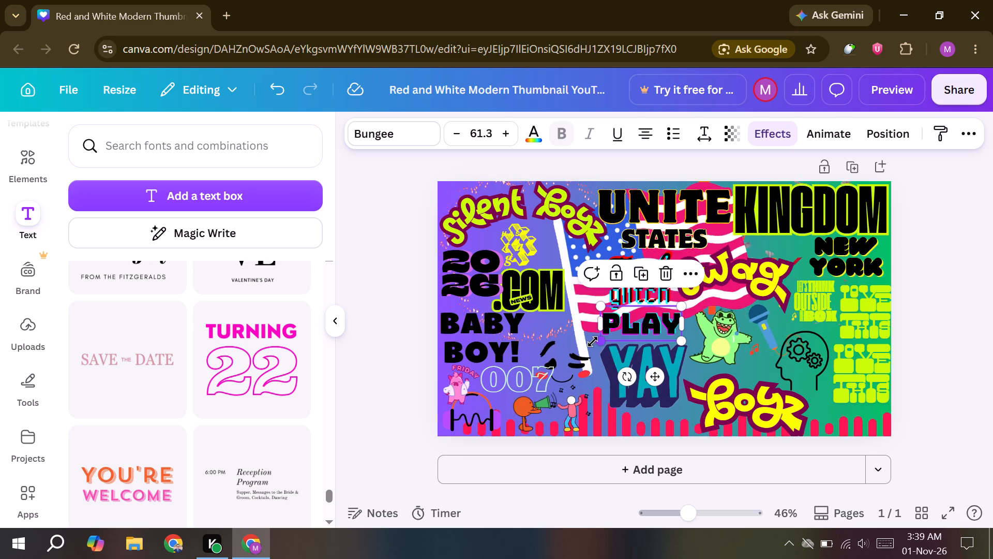
{"action": "left_click_drag", "start_coordinate": [593, 342], "coordinate": [570, 348]}
Recolour the PLAY text with the black-to-blue gradient after comparing solid yellow, lime green and several other gradients.
{"action": "left_click", "coordinate": [527, 129]}
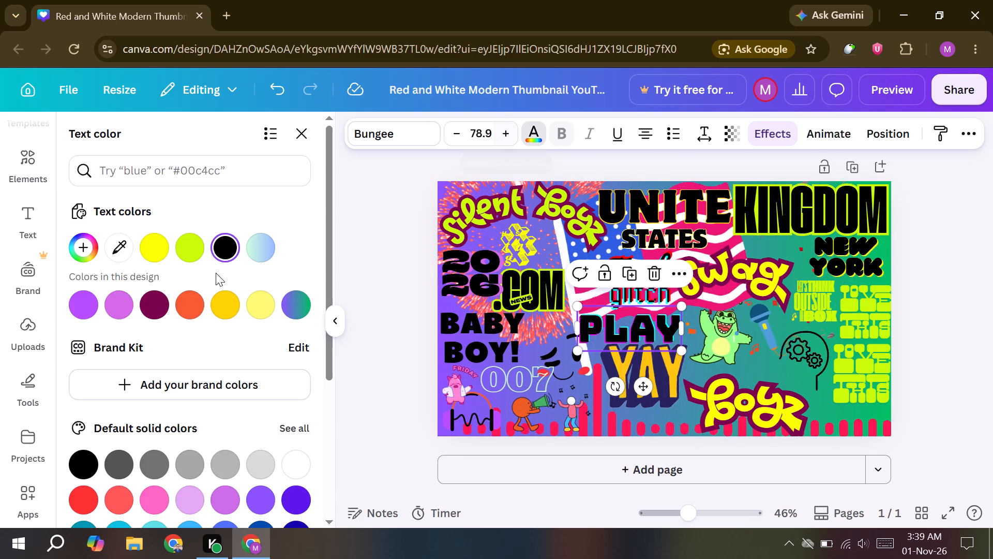
{"action": "left_click", "coordinate": [248, 246]}
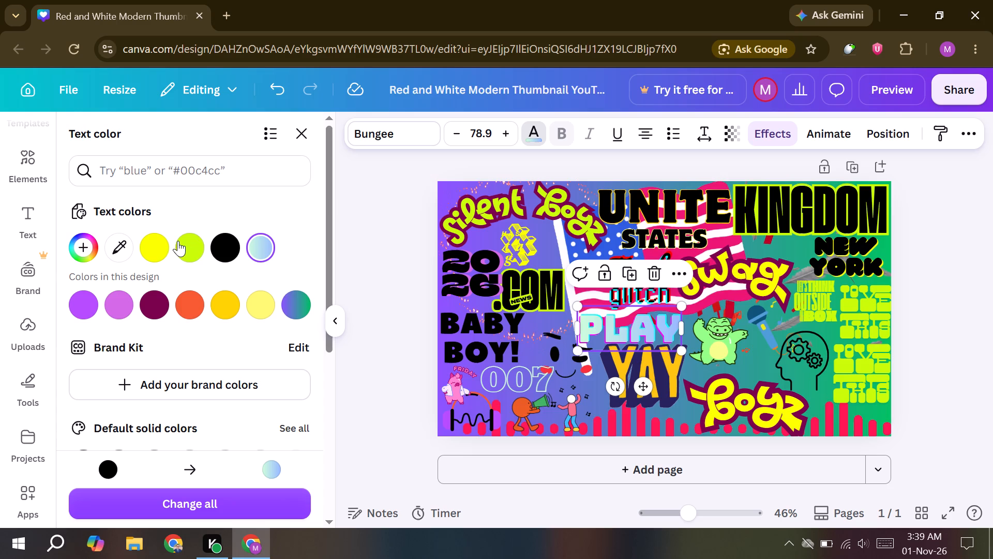
{"action": "left_click", "coordinate": [178, 241]}
{"action": "double_click", "coordinate": [169, 252]}
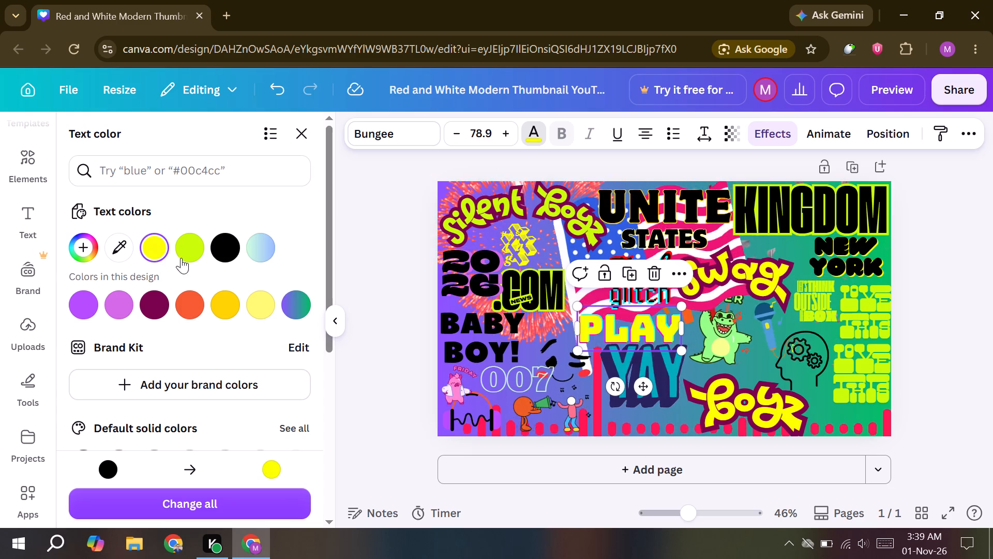
{"action": "left_click", "coordinate": [194, 255]}
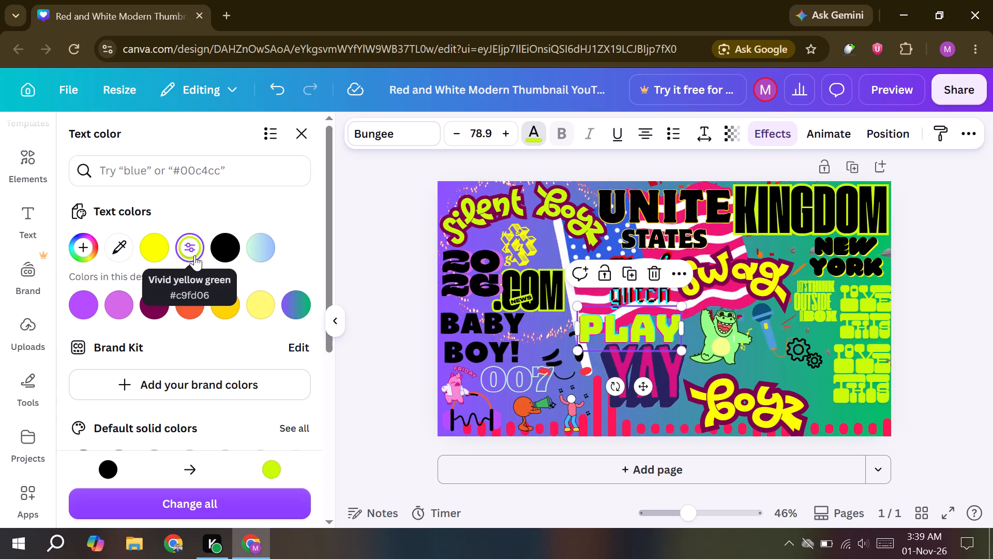
{"action": "scroll", "coordinate": [218, 415], "scroll_direction": "down", "scroll_amount": 4}
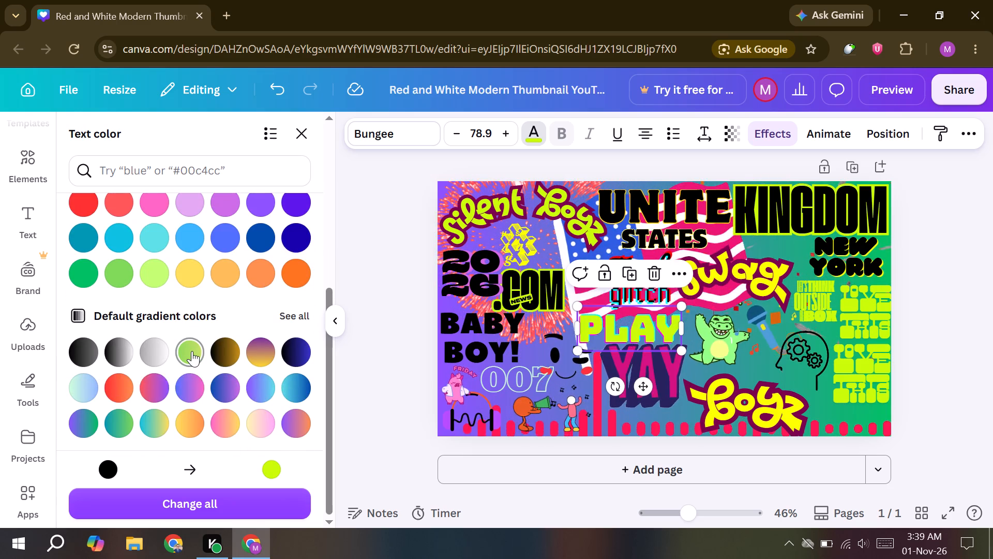
{"action": "left_click", "coordinate": [192, 351]}
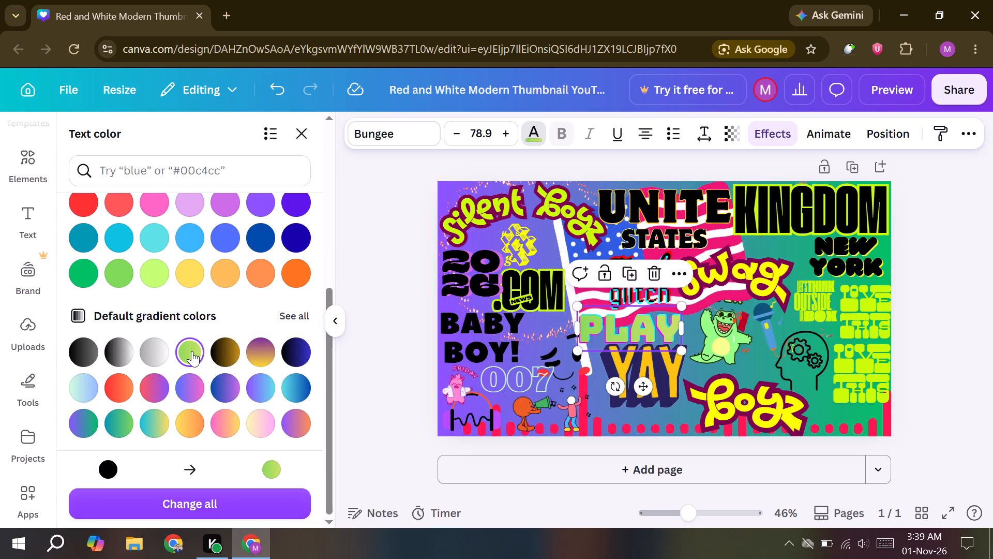
{"action": "left_click", "coordinate": [230, 359]}
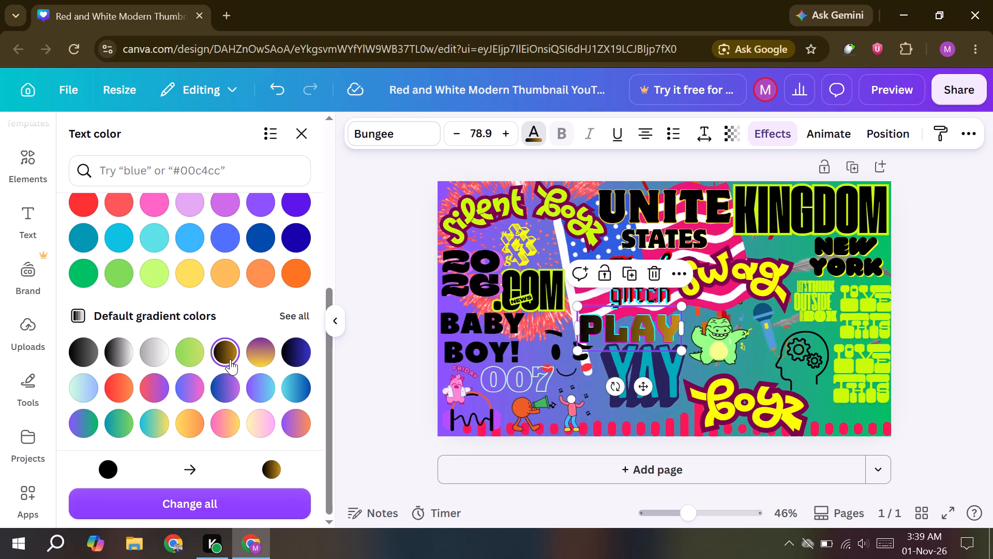
{"action": "left_click", "coordinate": [263, 359]}
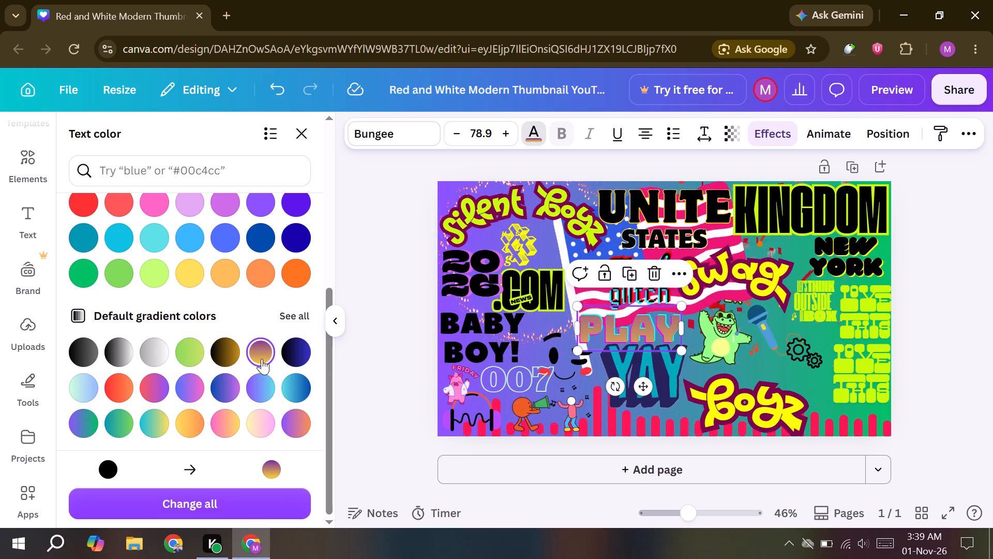
{"action": "left_click", "coordinate": [303, 354]}
{"action": "double_click", "coordinate": [909, 286]}
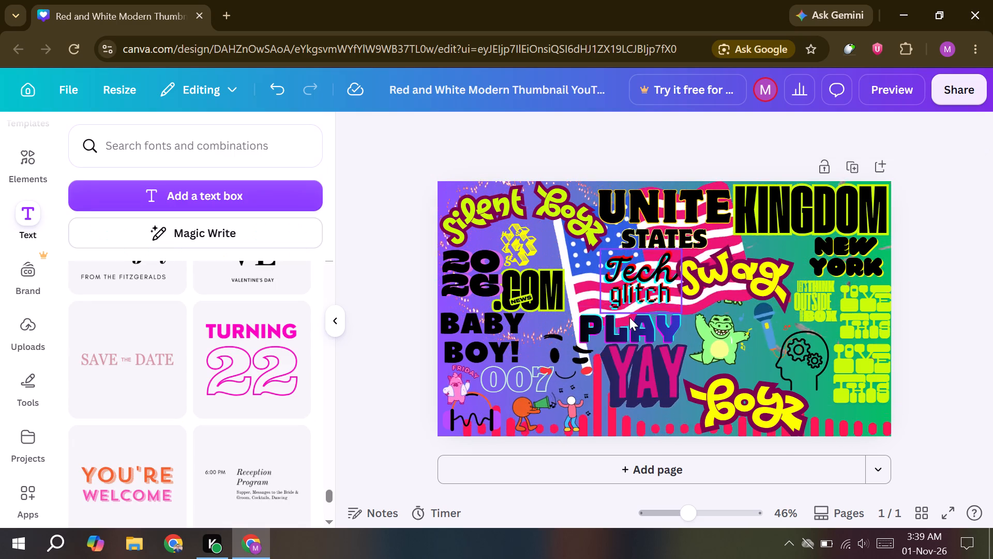
Slightly enlarge the yellow boyz text at the design's bottom edge to a font size of about 88.8.
{"action": "left_click", "coordinate": [762, 404]}
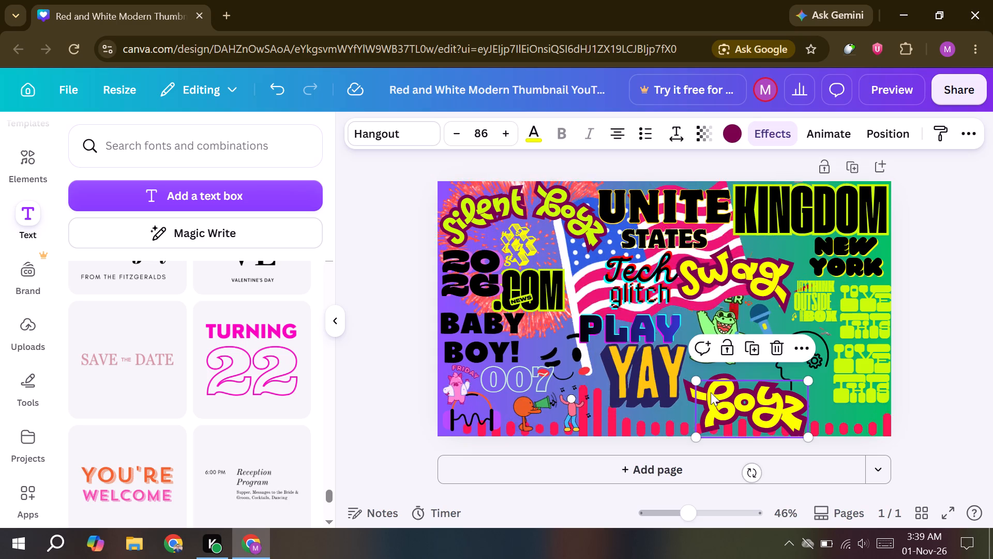
{"action": "left_click", "coordinate": [692, 378]}
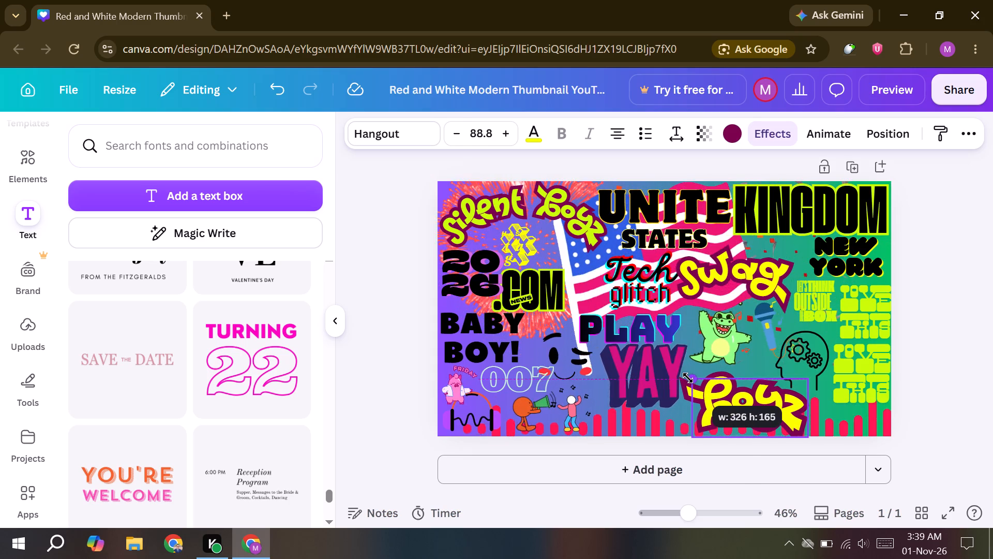
{"action": "left_click", "coordinate": [983, 291]}
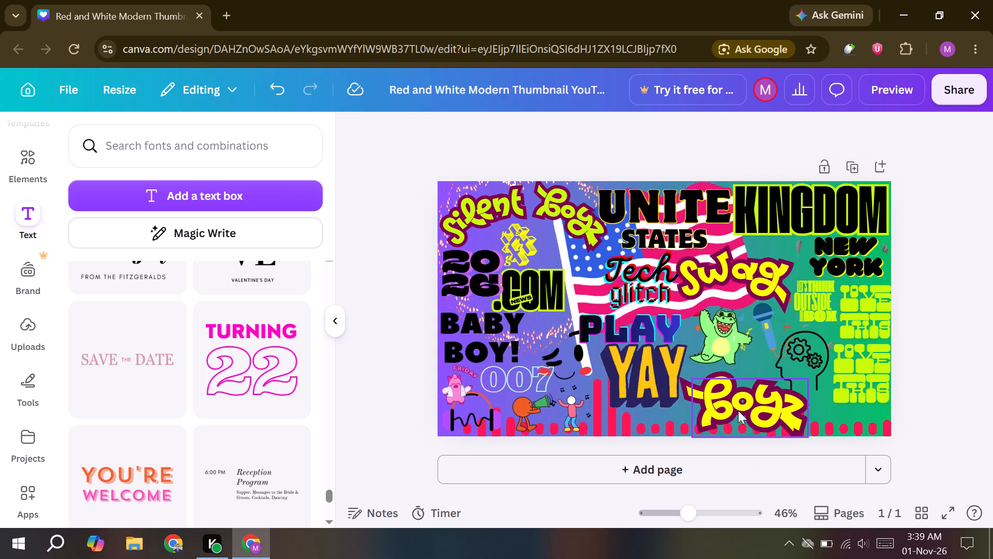
Nudge the lower boyz text slightly right, away from the YAY graphic.
{"action": "left_click", "coordinate": [751, 409]}
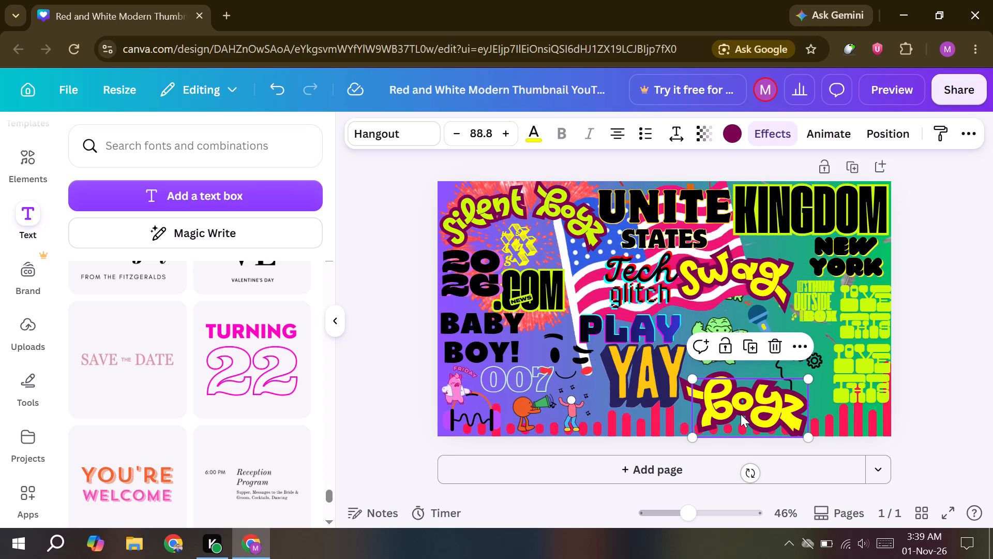
{"action": "key", "text": "Right"}
{"action": "key", "text": "Right"}
{"action": "key", "text": "Right"}
{"action": "key", "text": "Right"}
{"action": "key", "text": "Right"}
{"action": "key", "text": "Right"}
{"action": "key", "text": "Right"}
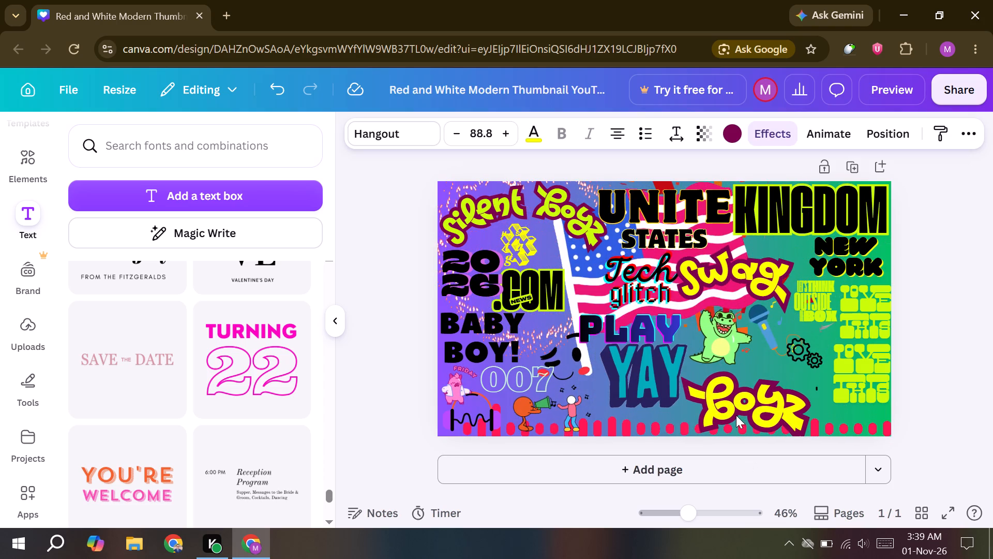
{"action": "key", "text": "Right"}
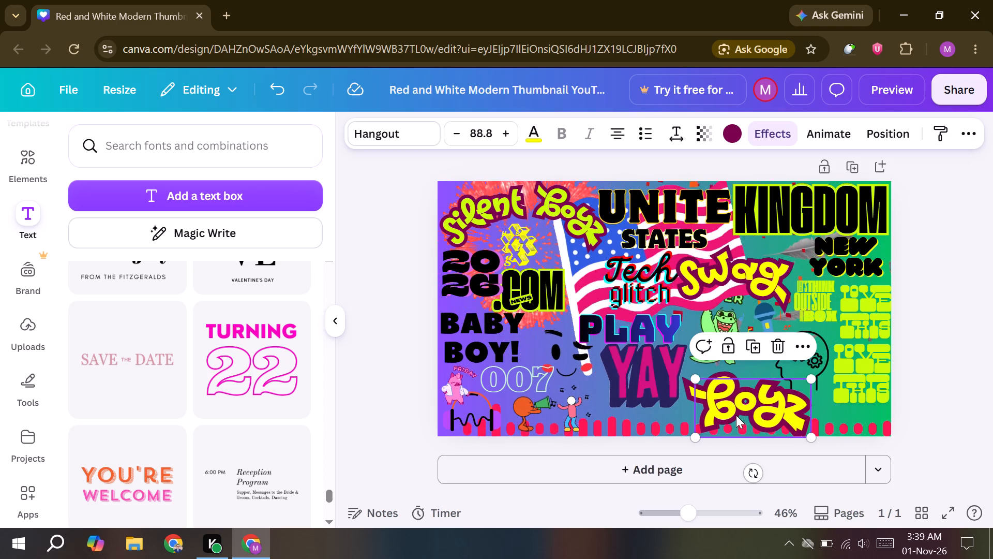
{"action": "left_click", "coordinate": [917, 262]}
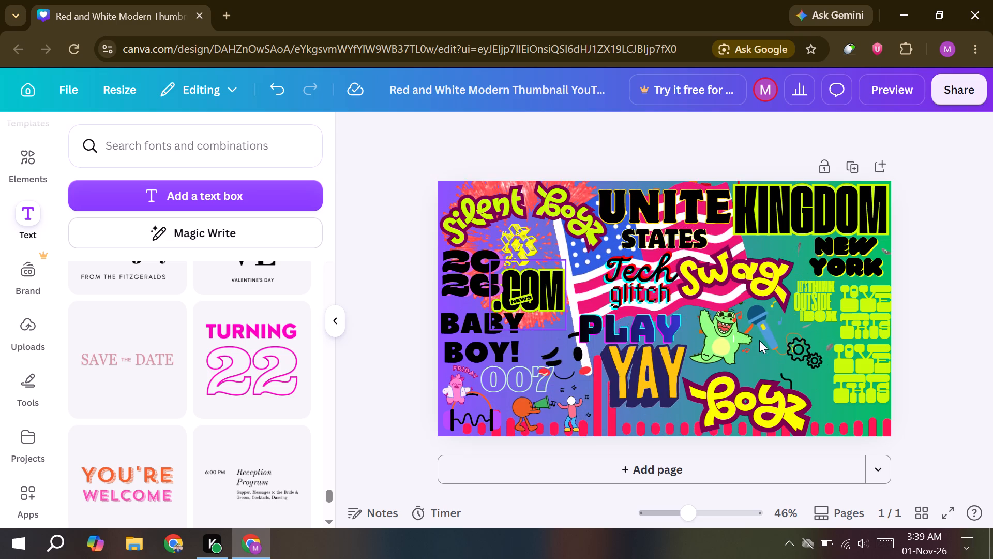
{"action": "left_click", "coordinate": [907, 256]}
Recolour the lime green LET'S THINK OUTSIDE THE BOX text to black.
{"action": "left_click", "coordinate": [809, 301]}
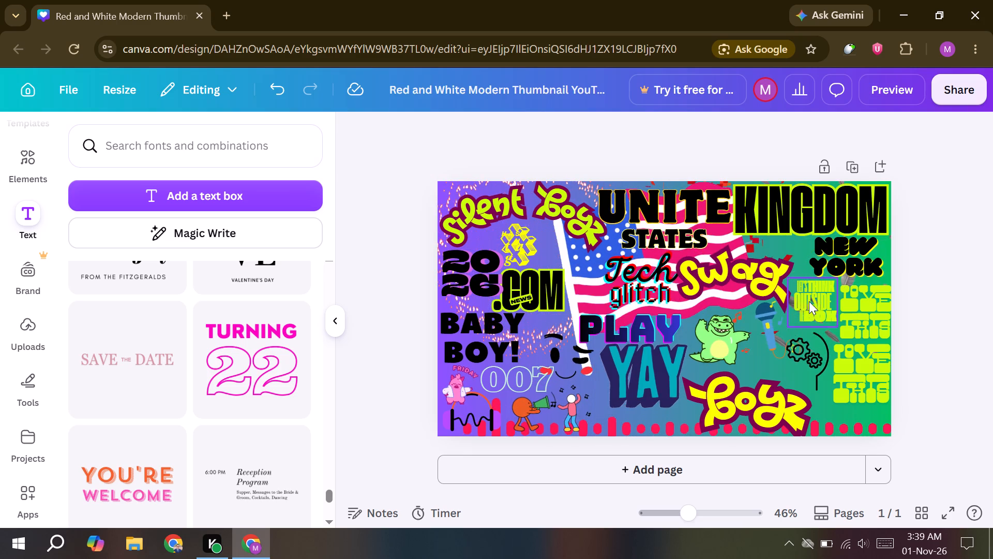
{"action": "left_click", "coordinate": [545, 139]}
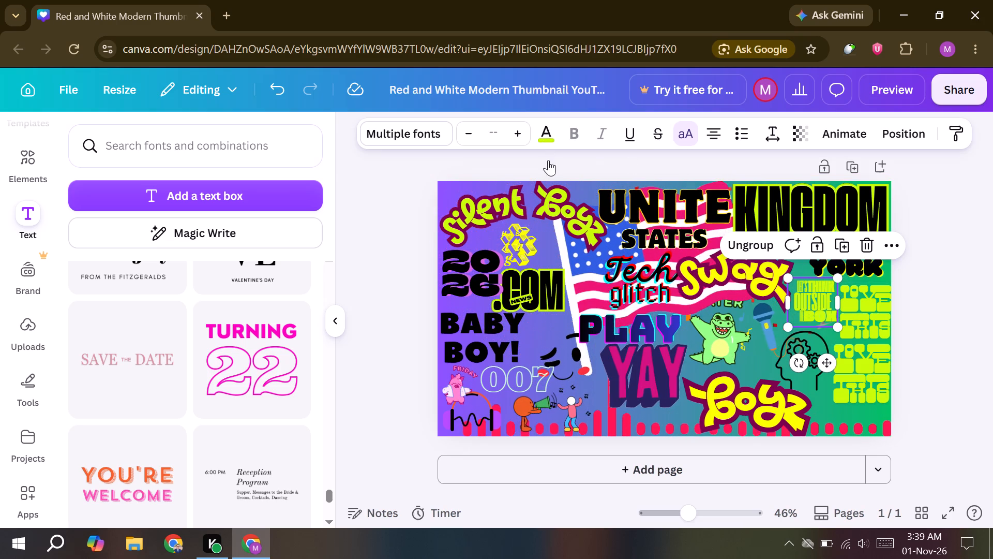
{"action": "left_click", "coordinate": [223, 245]}
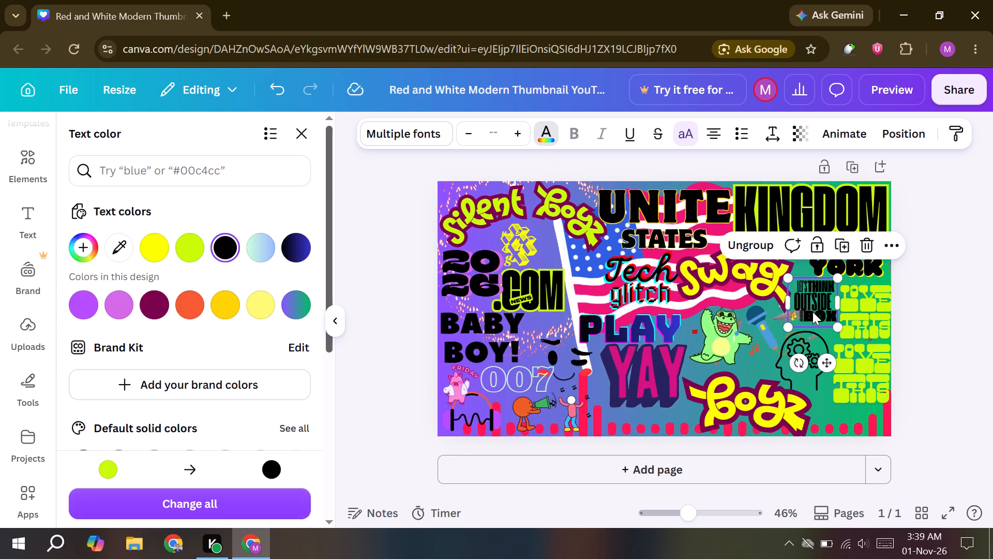
{"action": "double_click", "coordinate": [954, 322]}
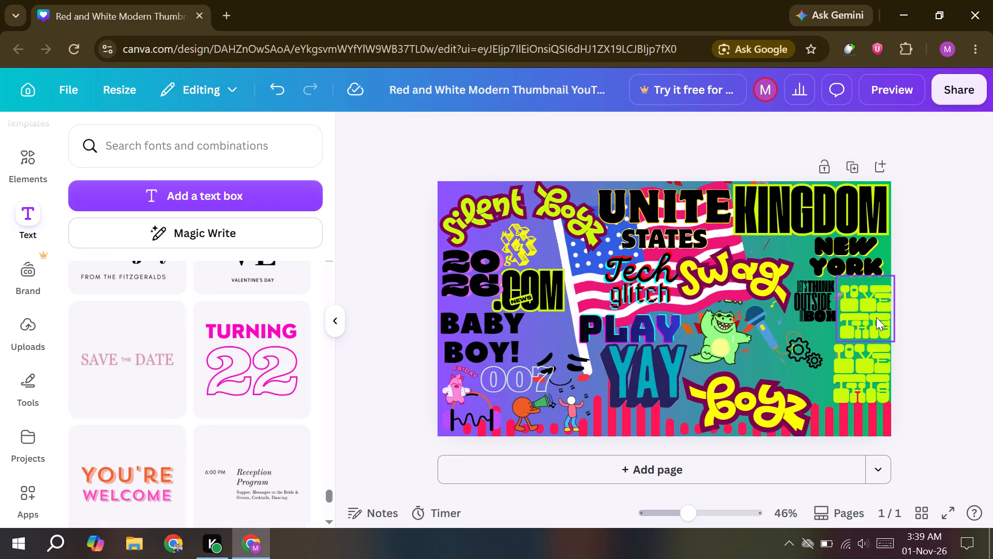
Recolour the upper lime green LOVE THIS text below NEW YORK to black.
{"action": "left_click", "coordinate": [876, 318]}
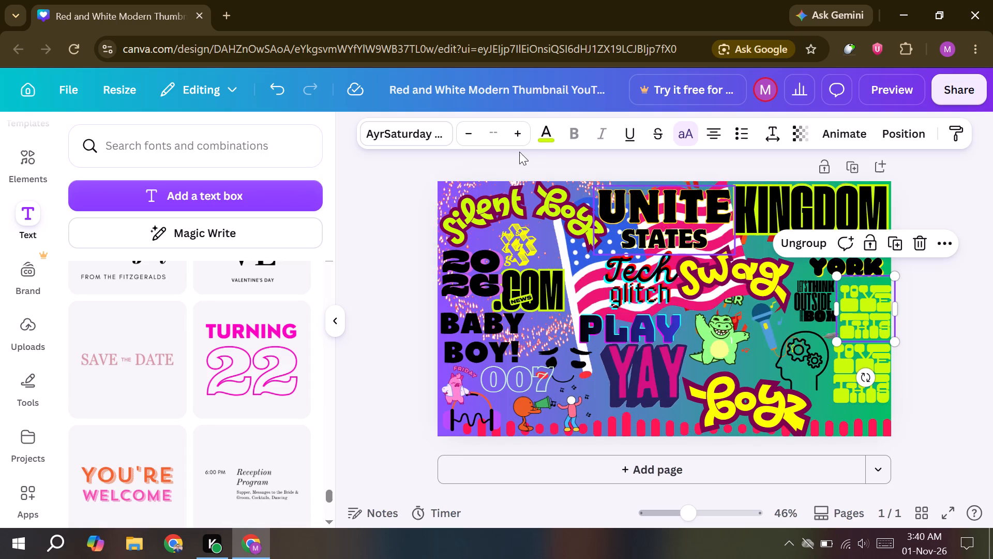
{"action": "left_click", "coordinate": [534, 137]}
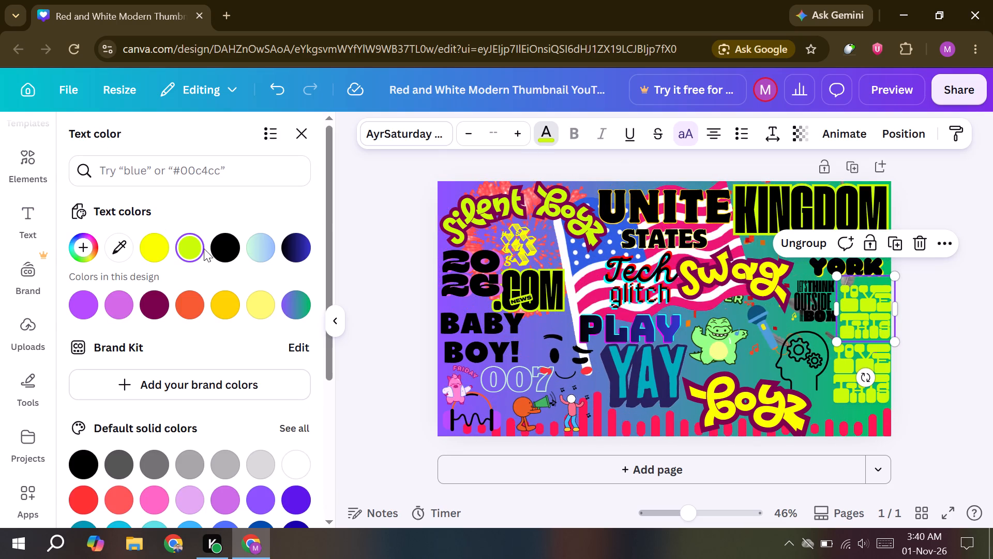
{"action": "left_click", "coordinate": [233, 240]}
{"action": "double_click", "coordinate": [945, 309]}
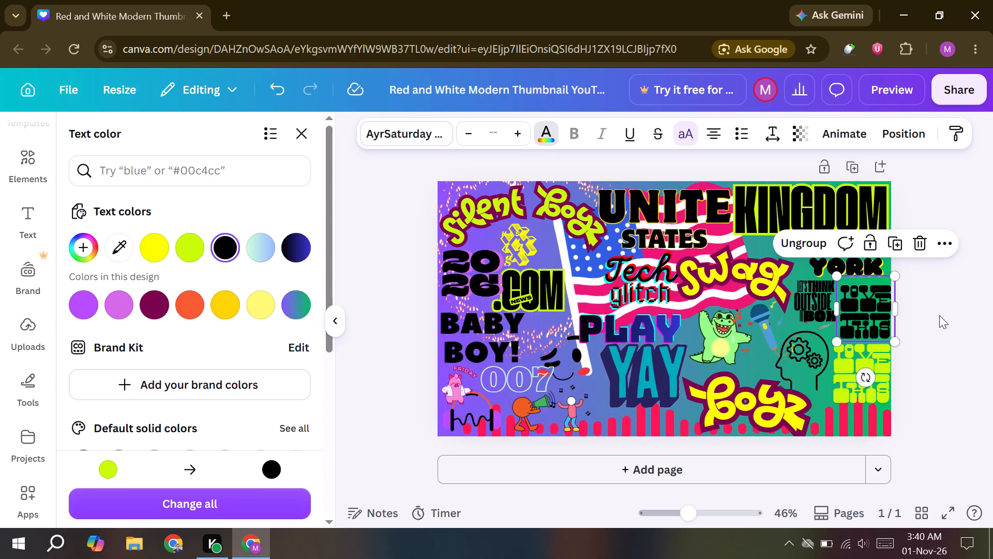
Recolour the lower lime green LOVE THIS text to black.
{"action": "left_click", "coordinate": [856, 376]}
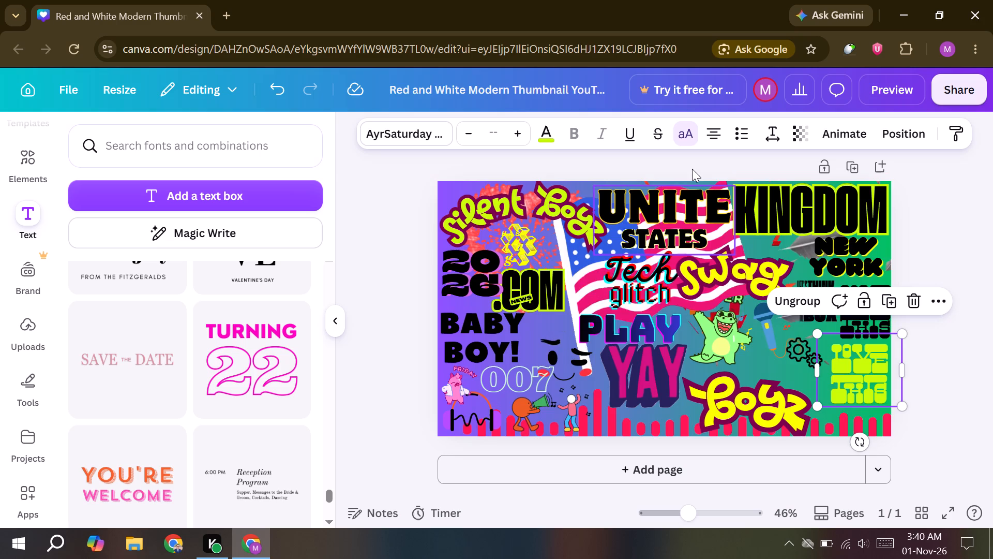
{"action": "left_click", "coordinate": [546, 142]}
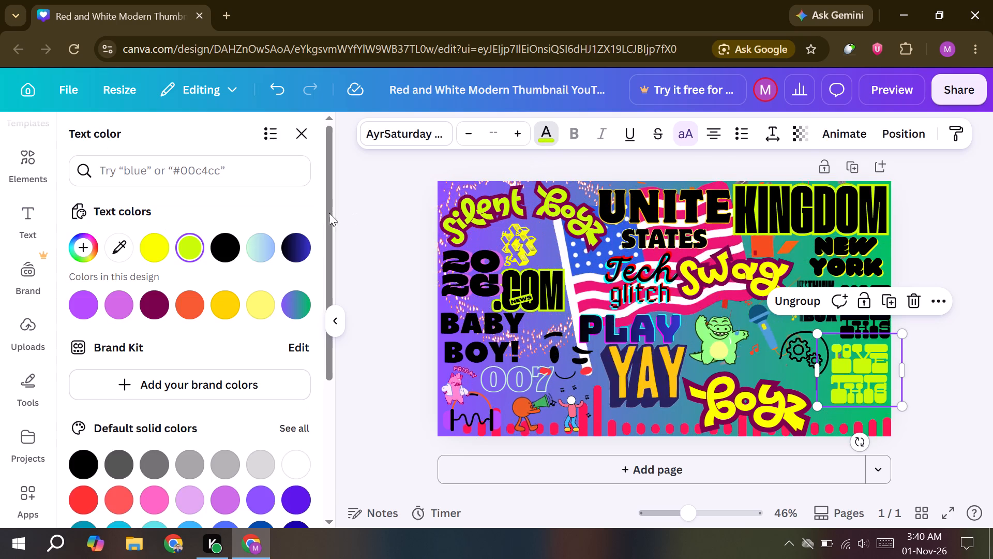
{"action": "left_click", "coordinate": [233, 247]}
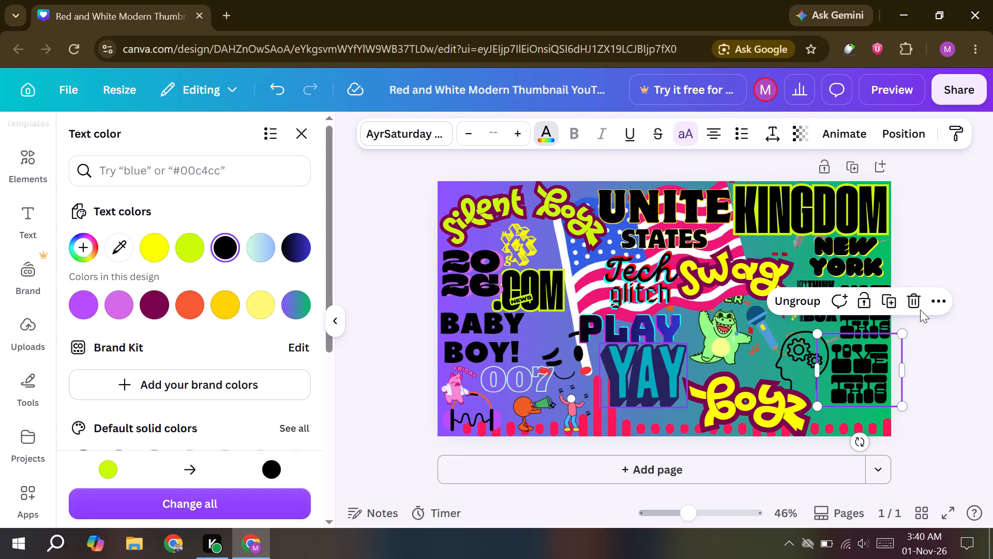
{"action": "left_click", "coordinate": [958, 243]}
{"action": "left_click_drag", "start_coordinate": [950, 245], "coordinate": [939, 248]}
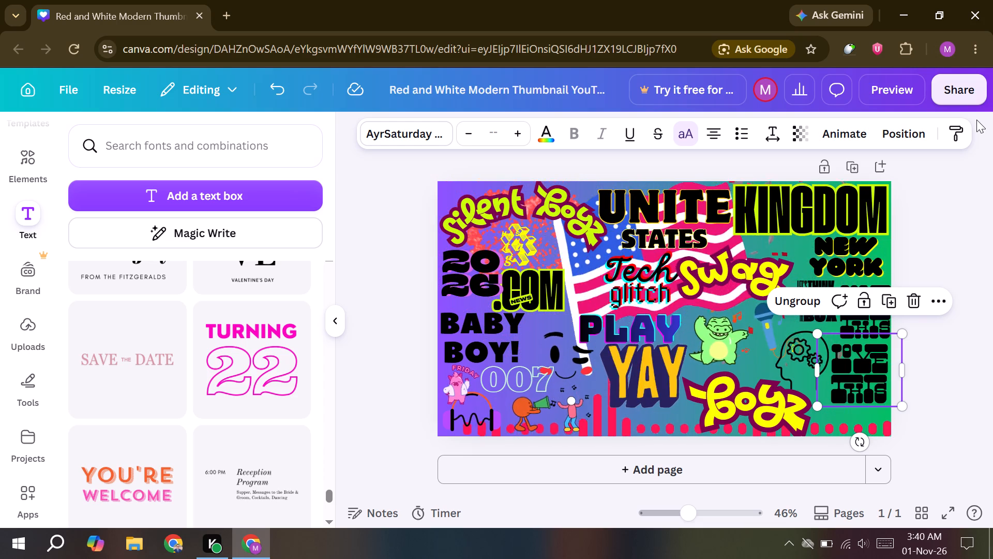
{"action": "left_click", "coordinate": [367, 229]}
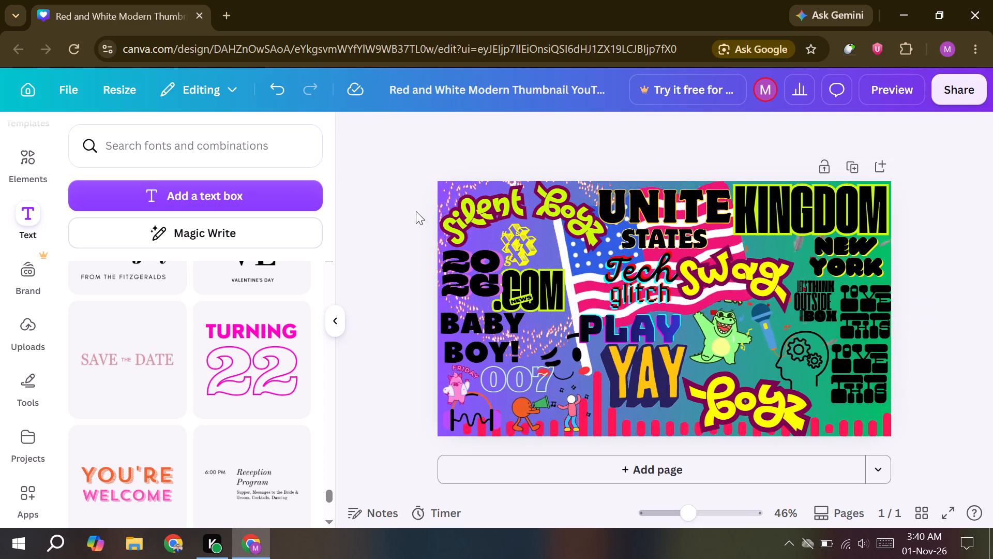
Recolour the yellow block-style text graphic above .COM to black.
{"action": "left_click", "coordinate": [513, 256]}
{"action": "left_click", "coordinate": [550, 130]}
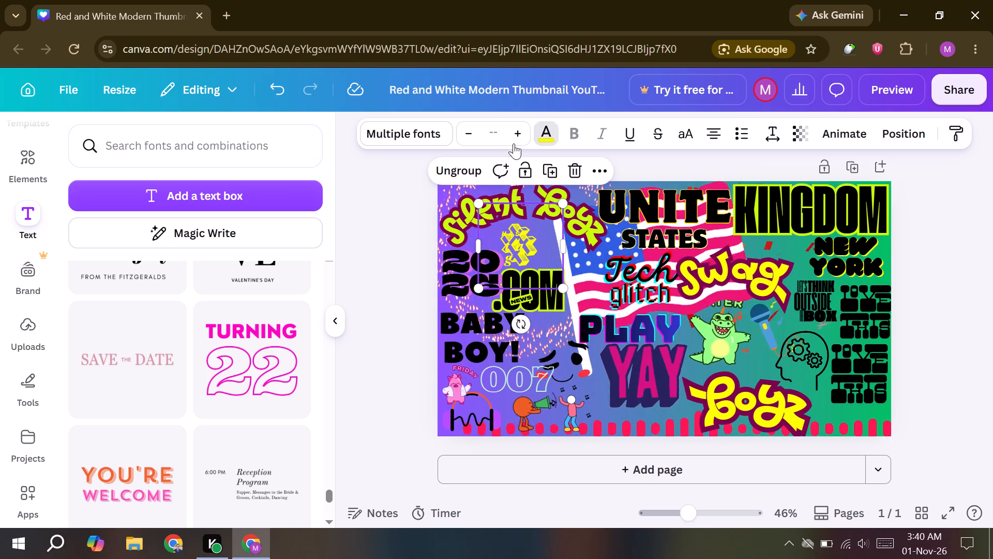
{"action": "left_click", "coordinate": [302, 238]}
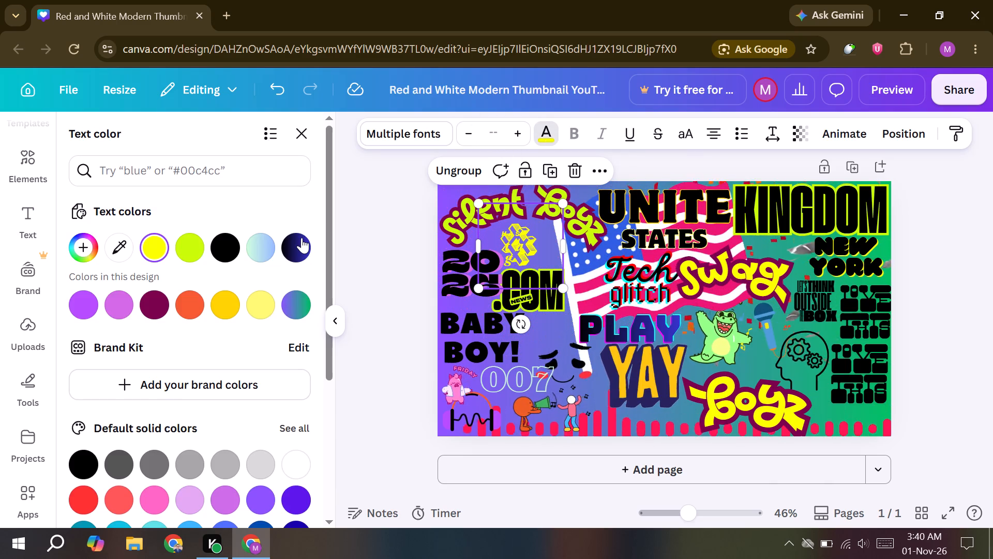
{"action": "left_click", "coordinate": [217, 255]}
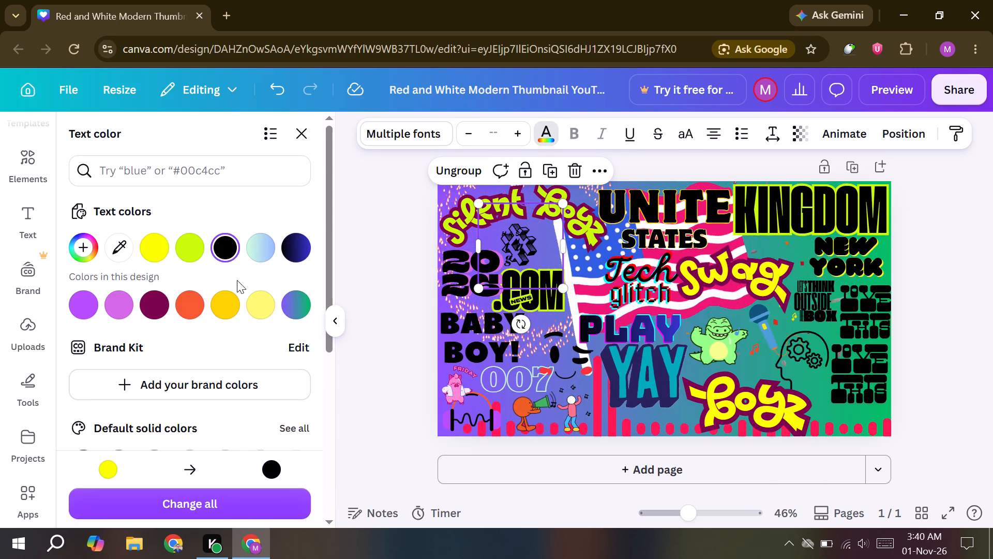
{"action": "scroll", "coordinate": [224, 319], "scroll_direction": "down", "scroll_amount": 1}
{"action": "scroll", "coordinate": [223, 384], "scroll_direction": "down", "scroll_amount": 1}
{"action": "left_click", "coordinate": [82, 312]}
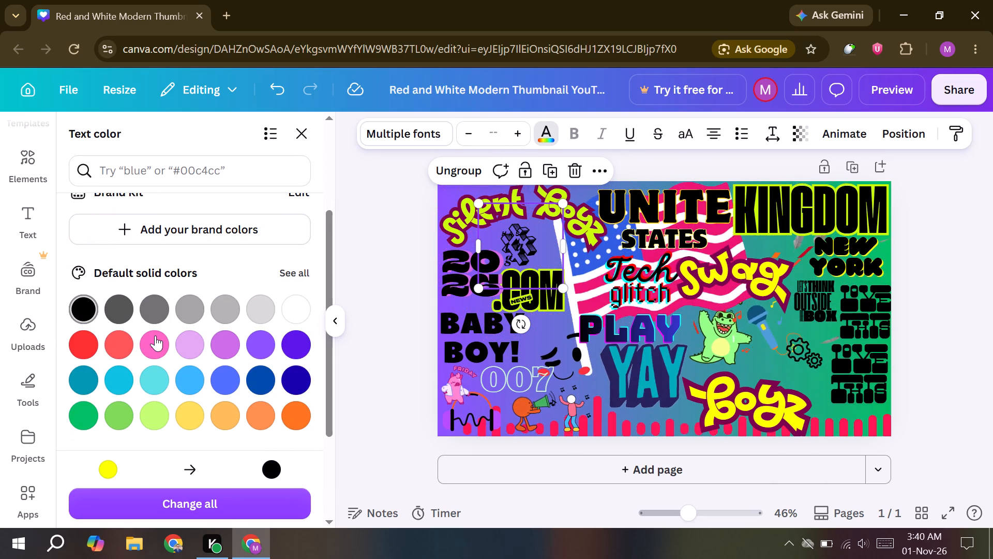
{"action": "double_click", "coordinate": [935, 259]}
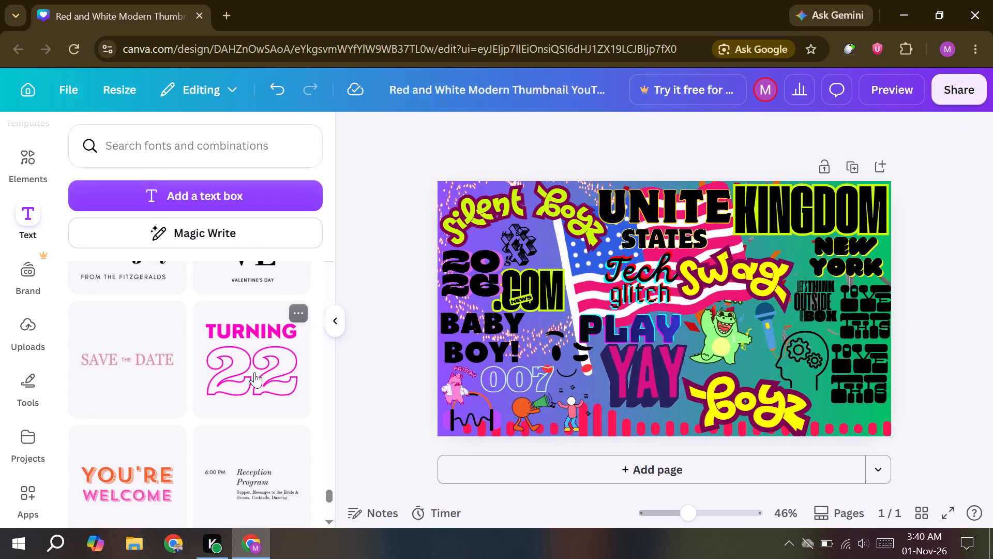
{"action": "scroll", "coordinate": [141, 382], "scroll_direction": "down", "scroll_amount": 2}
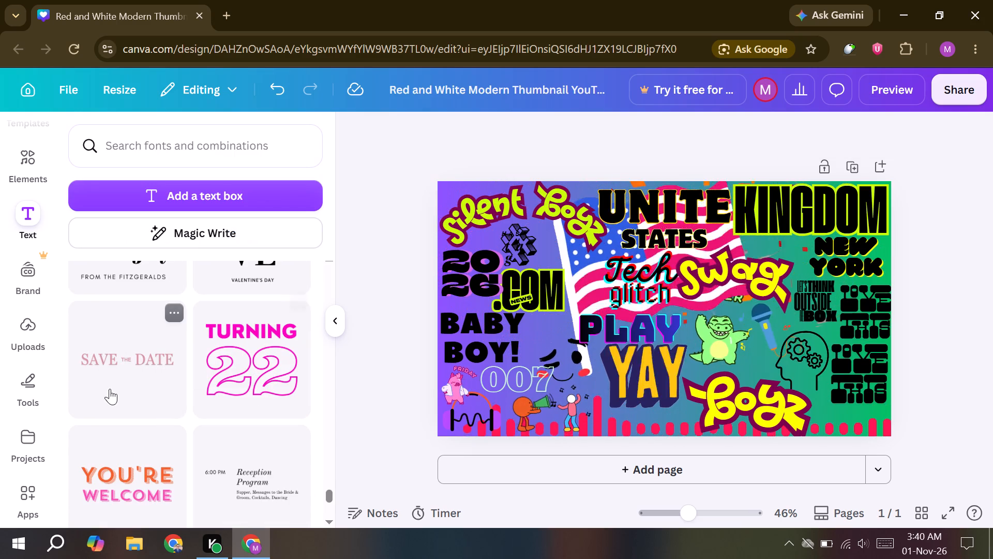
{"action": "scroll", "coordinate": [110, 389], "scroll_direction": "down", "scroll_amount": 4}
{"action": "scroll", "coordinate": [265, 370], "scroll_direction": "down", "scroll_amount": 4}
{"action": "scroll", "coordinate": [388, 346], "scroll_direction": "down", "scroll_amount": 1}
Enlarge the PLAY text towards the crocodile to a font size of about 89.4.
{"action": "left_click", "coordinate": [597, 288]}
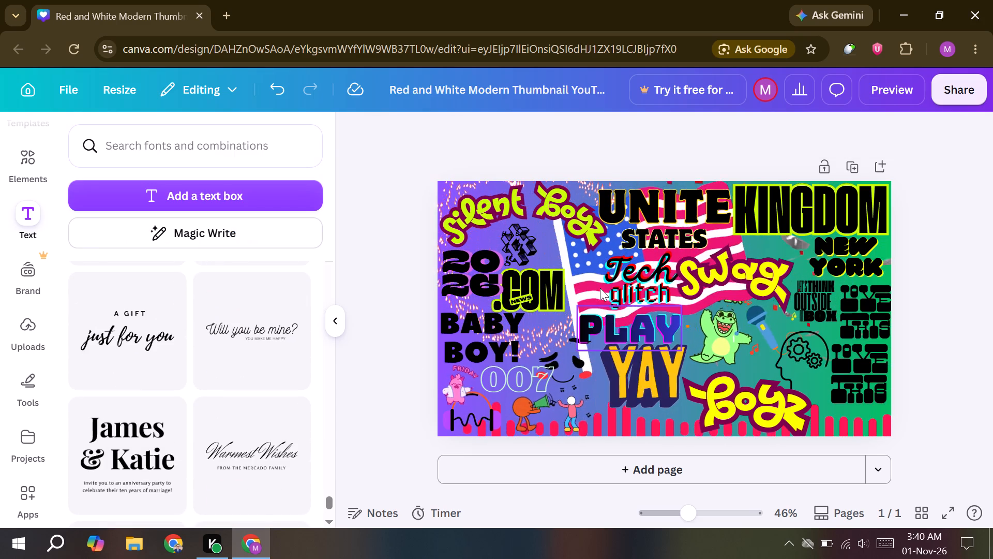
{"action": "left_click_drag", "start_coordinate": [684, 306], "coordinate": [700, 307]}
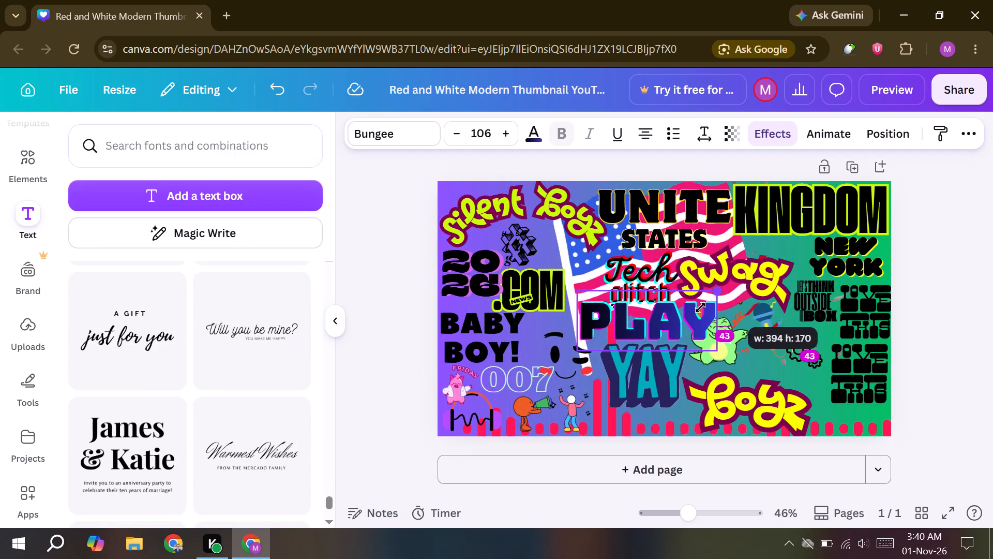
{"action": "left_click_drag", "start_coordinate": [700, 307], "coordinate": [701, 305]}
Move the YAY graphic slightly down and enlarge it towards the dancing figure at the design's bottom edge.
{"action": "left_click", "coordinate": [650, 392]}
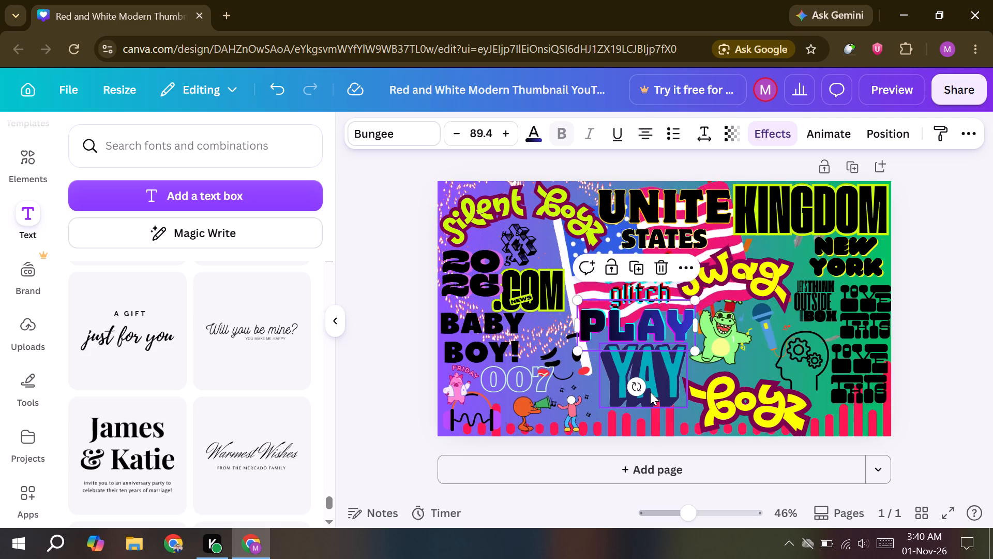
{"action": "left_click_drag", "start_coordinate": [641, 387], "coordinate": [639, 392]}
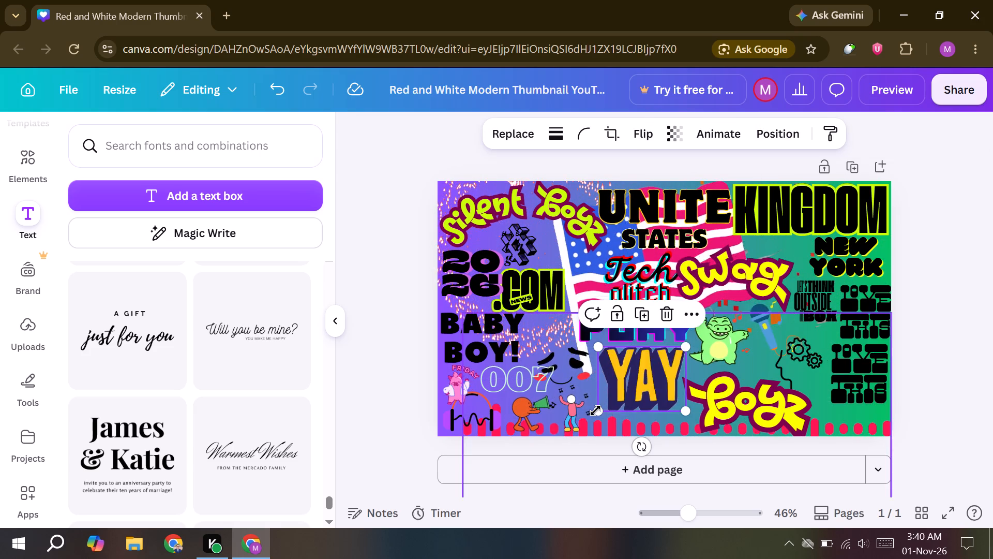
{"action": "left_click_drag", "start_coordinate": [595, 413], "coordinate": [582, 434]}
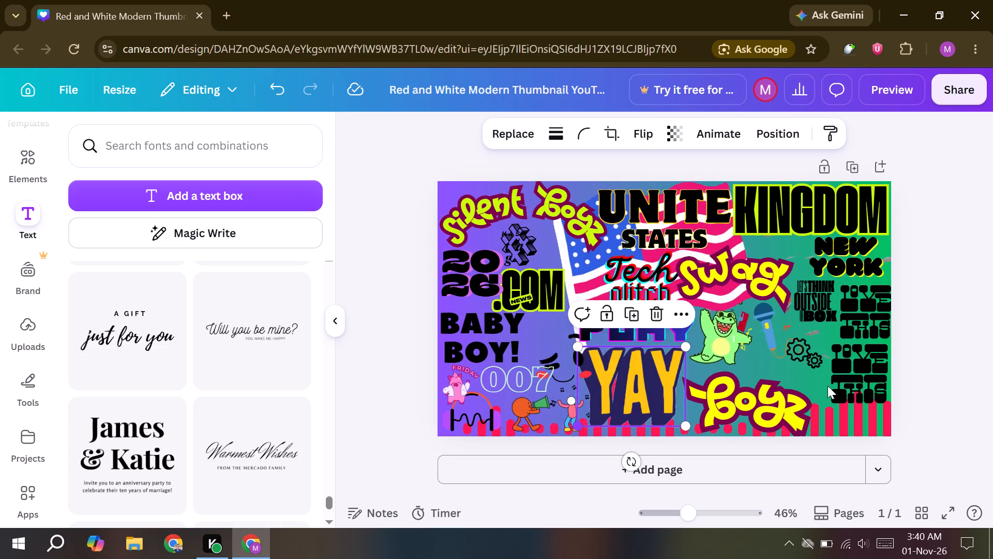
{"action": "double_click", "coordinate": [950, 321]}
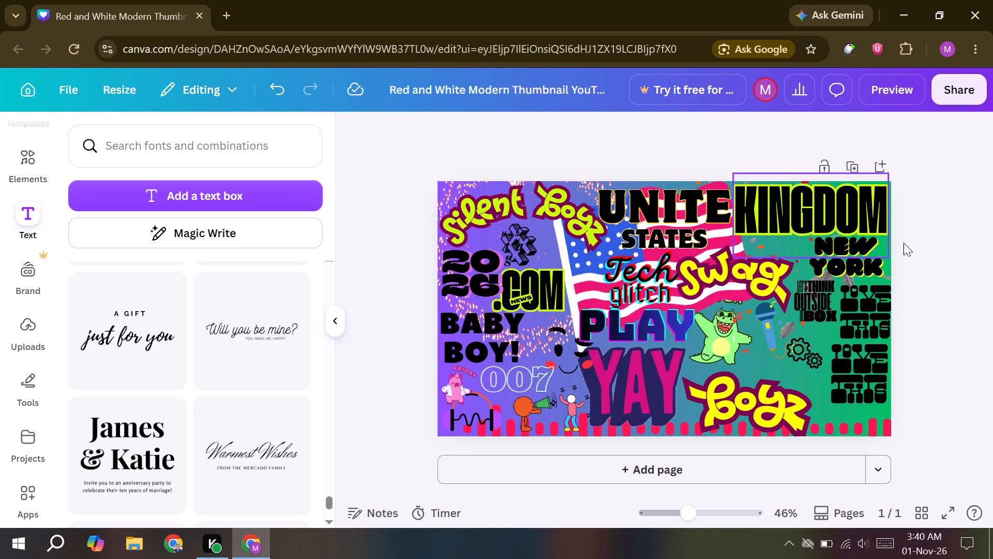
{"action": "left_click", "coordinate": [921, 240]}
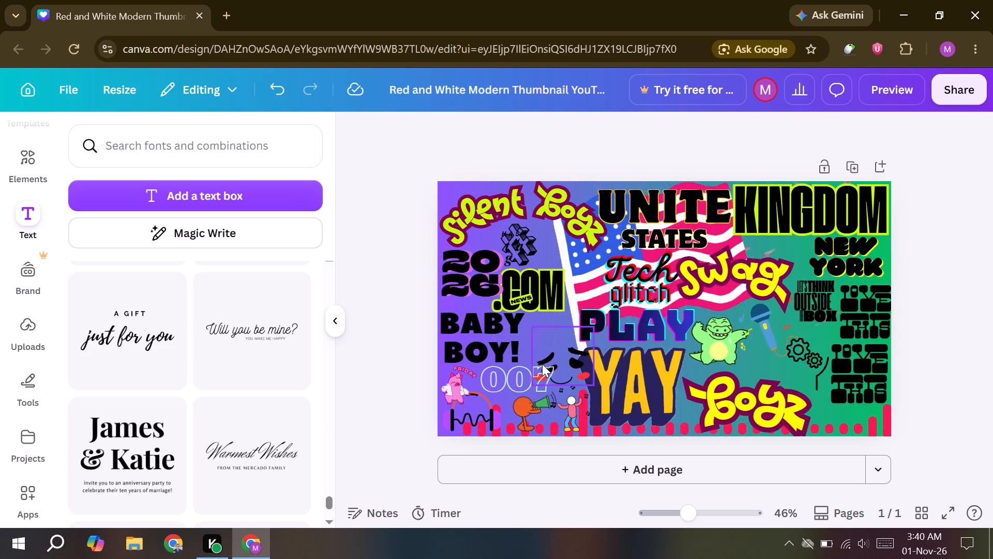
Slightly enlarge the outlined 007 text to a font size of about 77.9.
{"action": "left_click", "coordinate": [533, 378]}
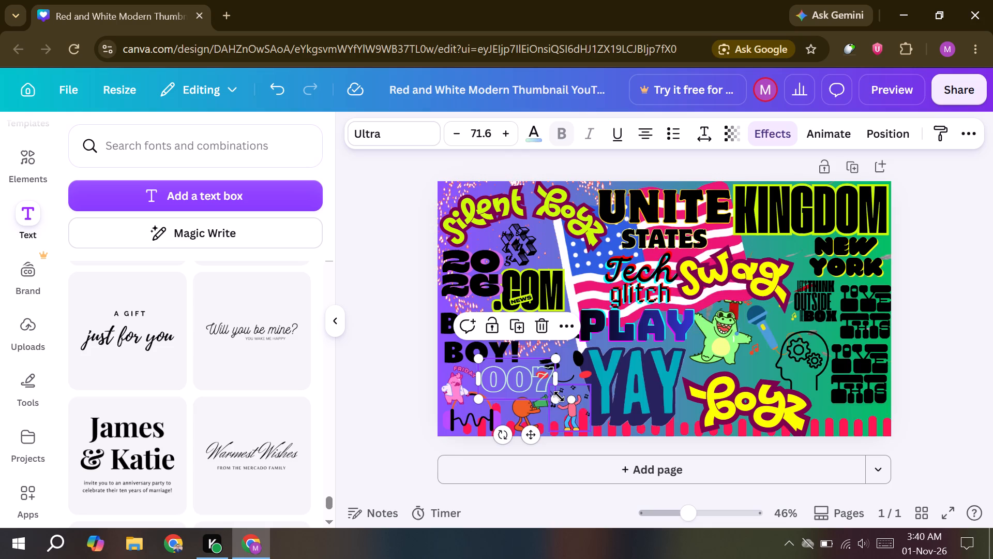
{"action": "left_click_drag", "start_coordinate": [559, 396], "coordinate": [564, 408]}
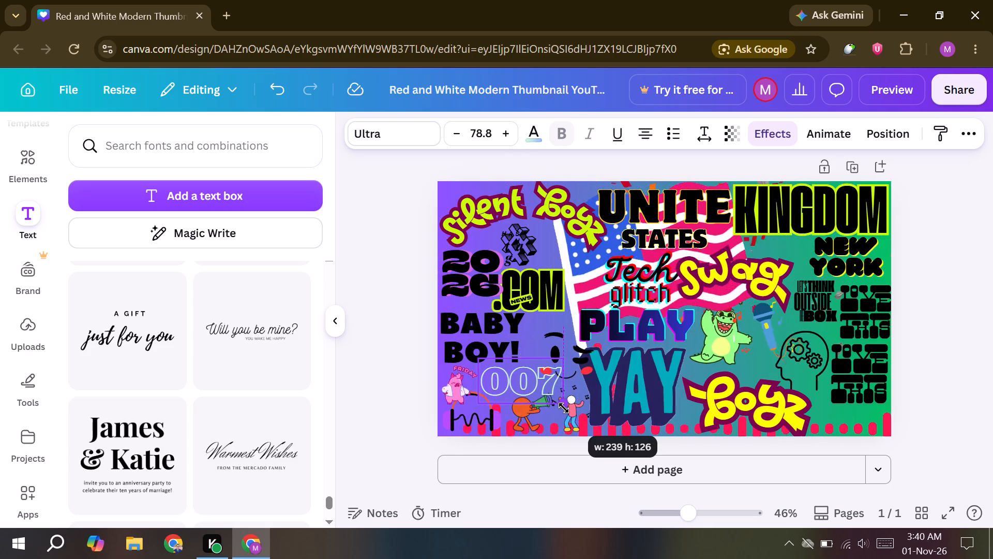
{"action": "left_click_drag", "start_coordinate": [564, 408], "coordinate": [568, 418]}
{"action": "left_click_drag", "start_coordinate": [570, 409], "coordinate": [568, 409]}
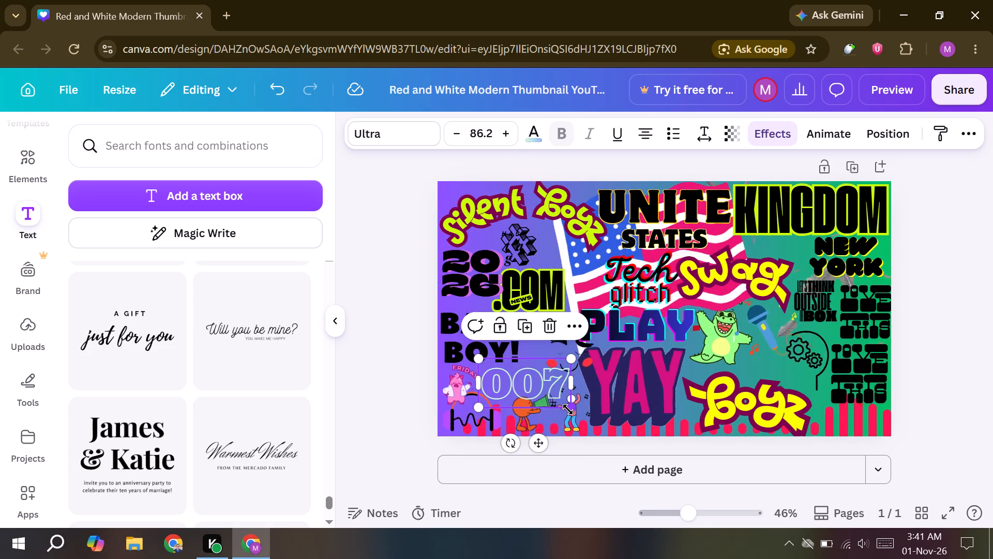
{"action": "left_click_drag", "start_coordinate": [568, 409], "coordinate": [557, 409]}
{"action": "left_click", "coordinate": [992, 275]}
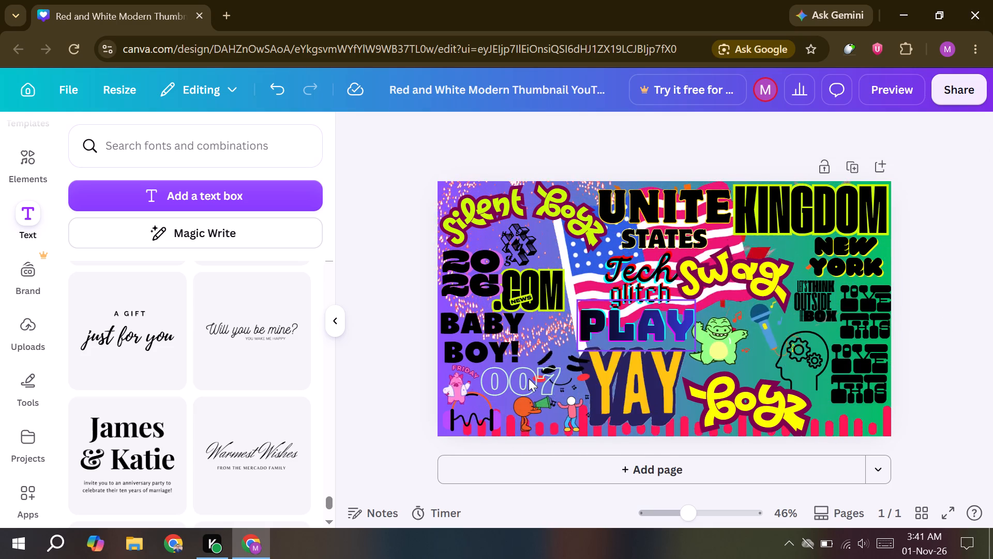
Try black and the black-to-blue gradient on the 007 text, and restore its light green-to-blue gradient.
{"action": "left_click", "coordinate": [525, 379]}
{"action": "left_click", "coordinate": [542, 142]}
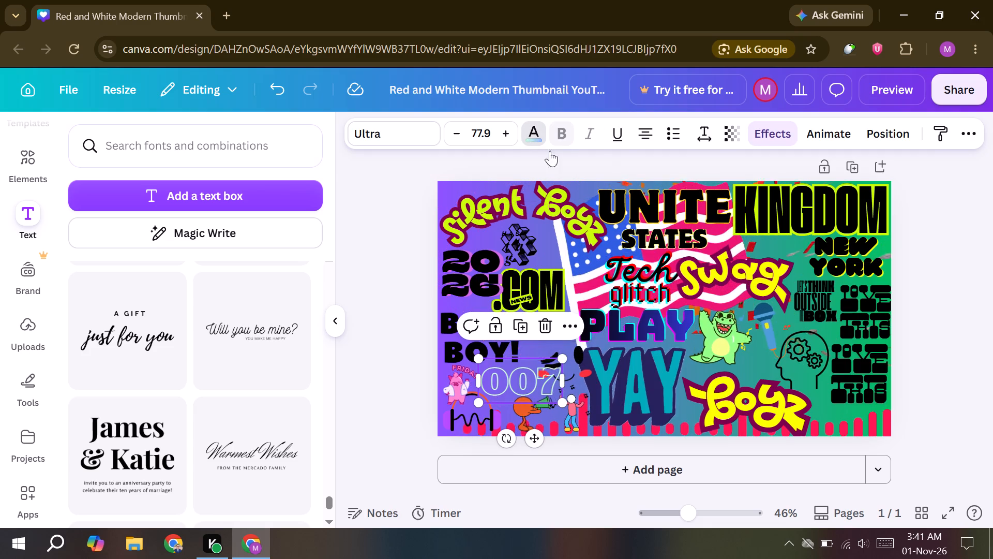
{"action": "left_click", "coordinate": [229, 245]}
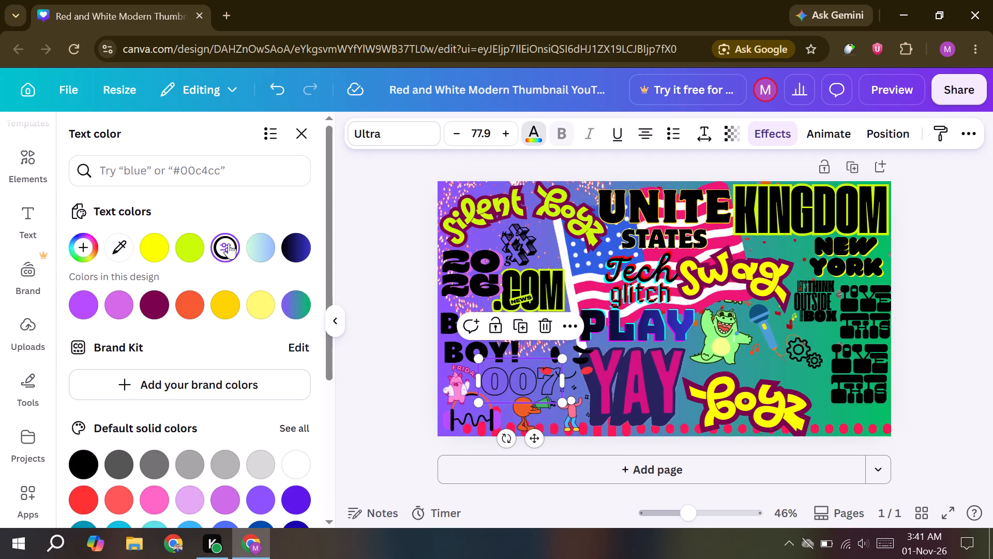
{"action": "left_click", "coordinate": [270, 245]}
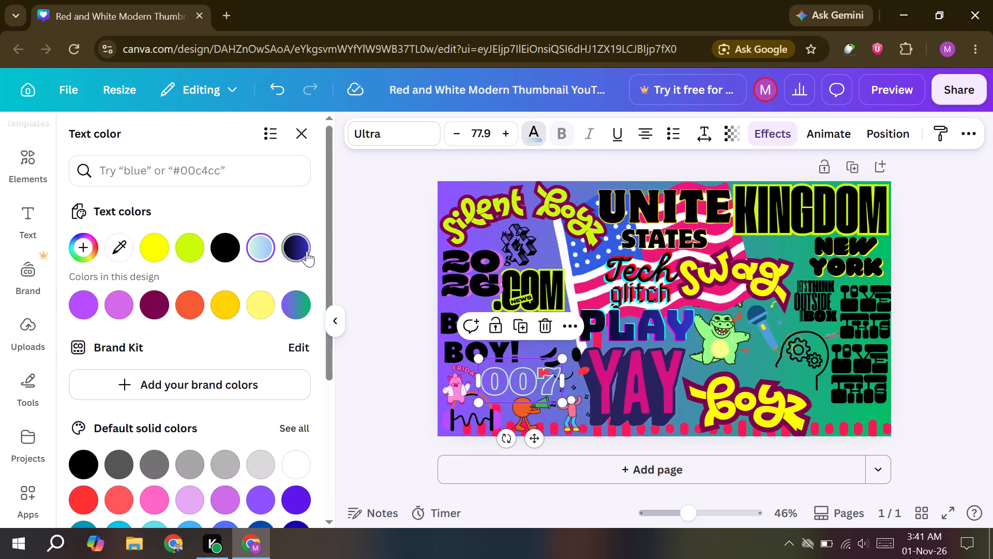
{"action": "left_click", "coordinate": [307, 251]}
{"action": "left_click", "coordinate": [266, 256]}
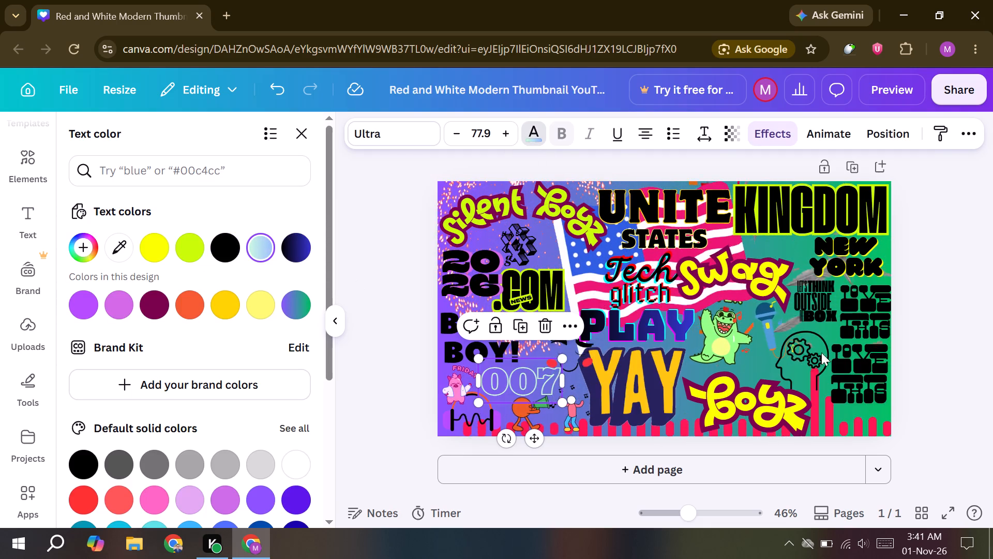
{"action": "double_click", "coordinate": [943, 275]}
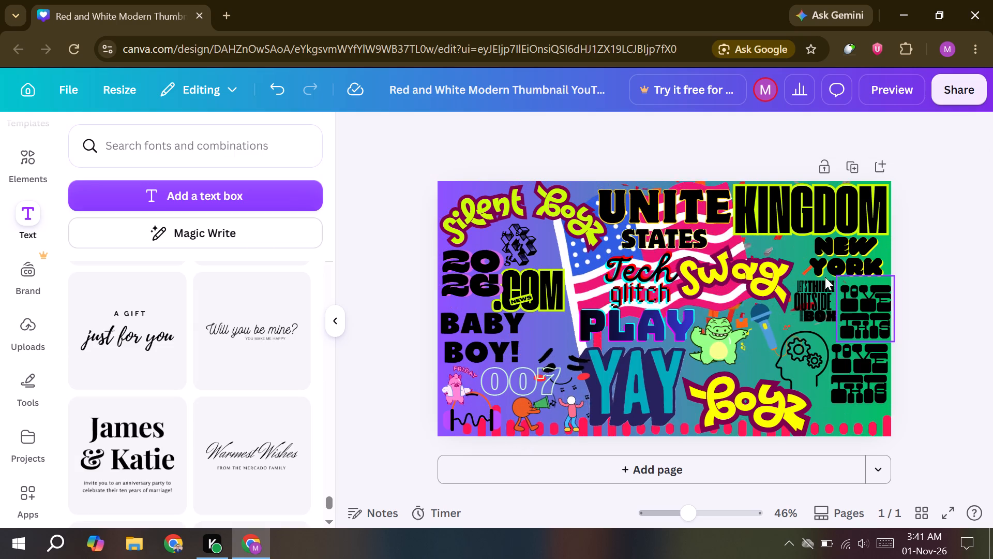
Enlarge the outlined 007 text slightly towards the pink character at the design's lower edge.
{"action": "left_click", "coordinate": [523, 376]}
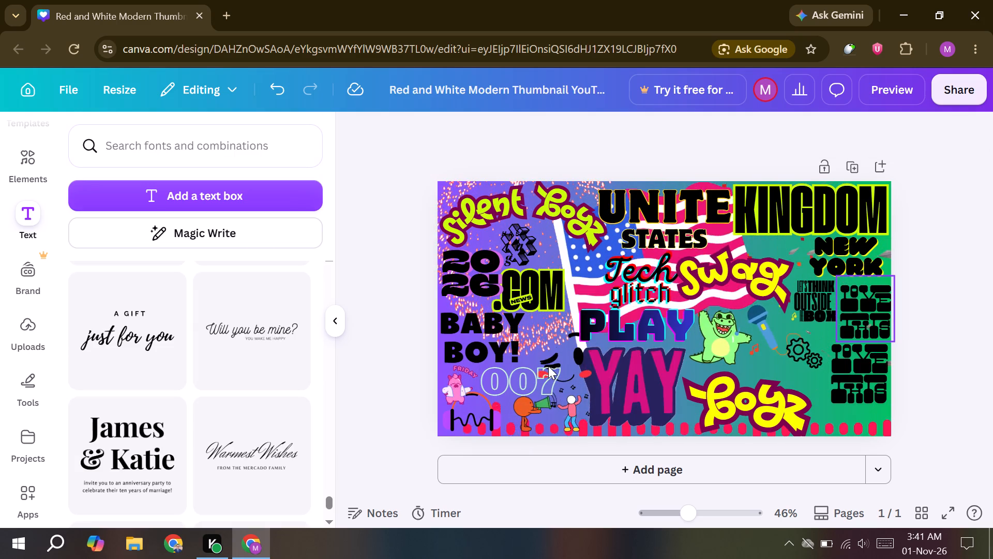
{"action": "left_click", "coordinate": [514, 376]}
{"action": "left_click", "coordinate": [393, 356]}
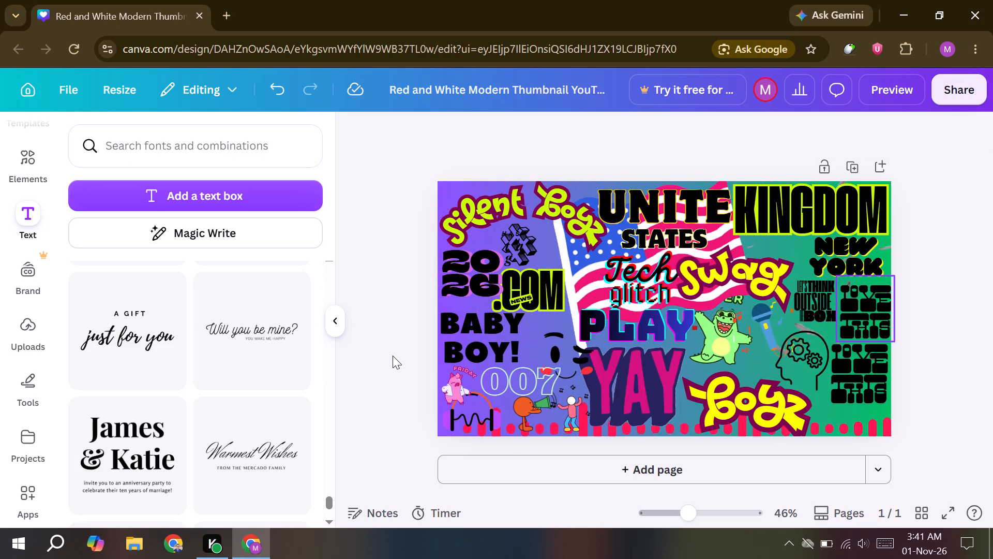
{"action": "left_click", "coordinate": [537, 373]}
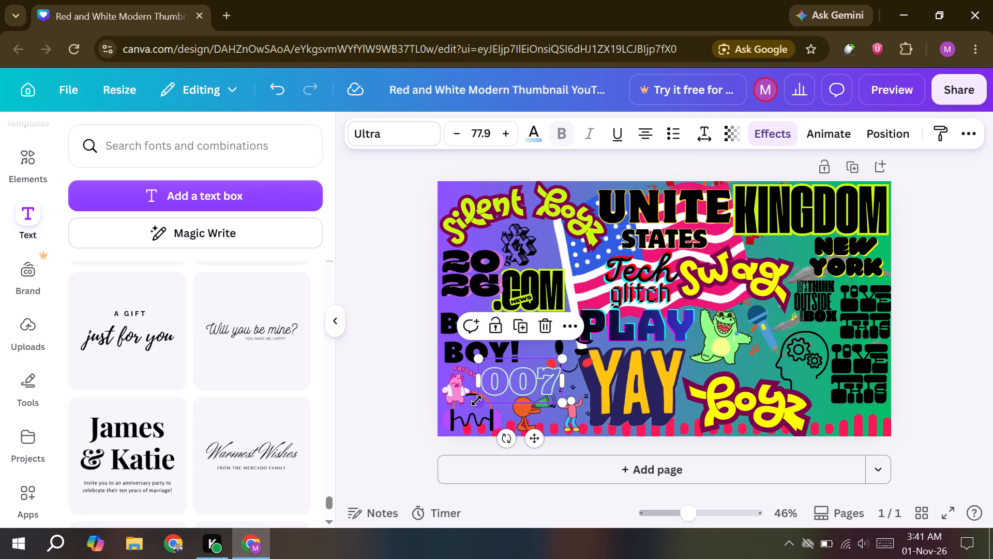
{"action": "left_click_drag", "start_coordinate": [476, 401], "coordinate": [467, 404]}
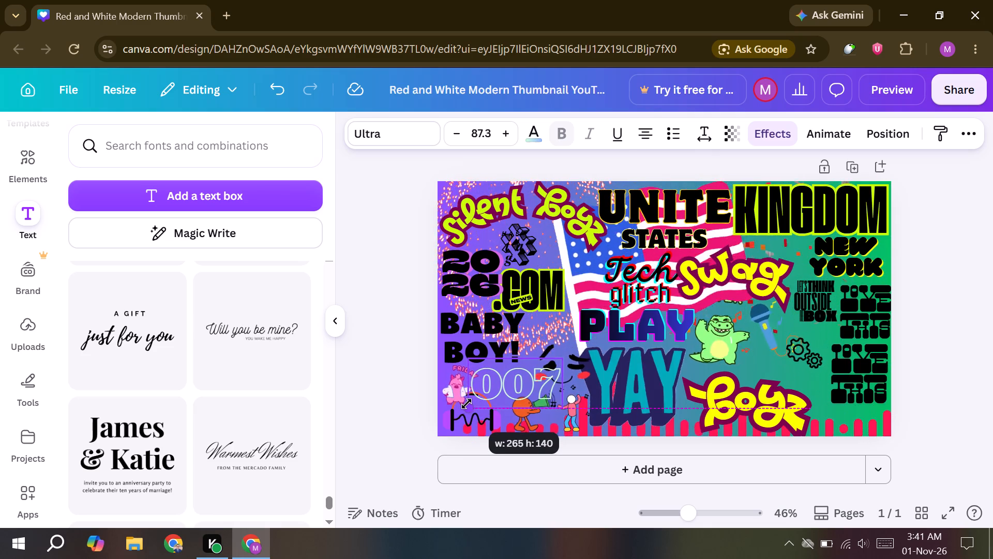
{"action": "left_click_drag", "start_coordinate": [467, 404], "coordinate": [471, 404]}
{"action": "left_click", "coordinate": [992, 269]}
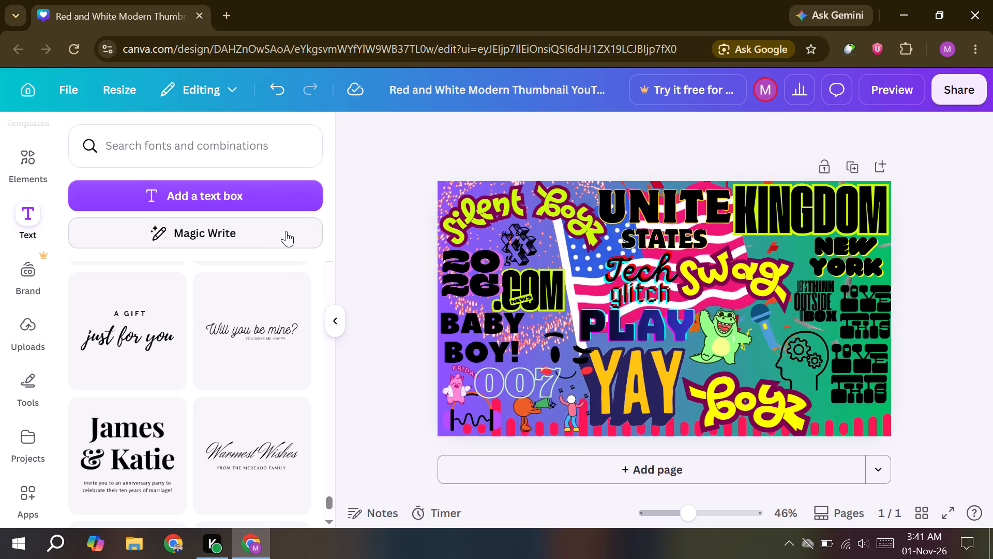
Recolour the black UNITE STATES text graphic to the lime green already used in the design.
{"action": "scroll", "coordinate": [645, 224], "scroll_direction": "down", "scroll_amount": 1}
{"action": "left_click", "coordinate": [686, 205]}
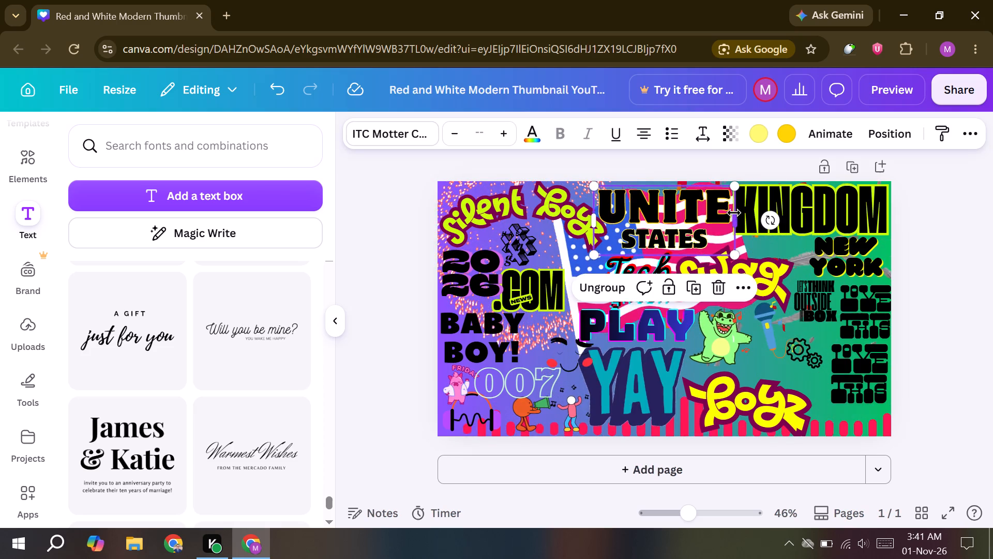
{"action": "left_click", "coordinate": [527, 129]}
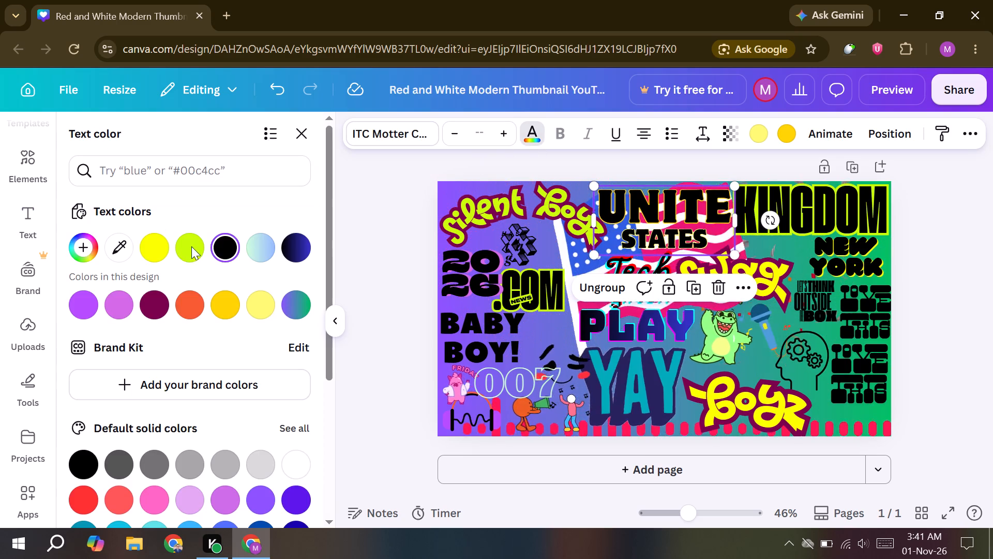
{"action": "left_click", "coordinate": [185, 251]}
{"action": "double_click", "coordinate": [992, 180]}
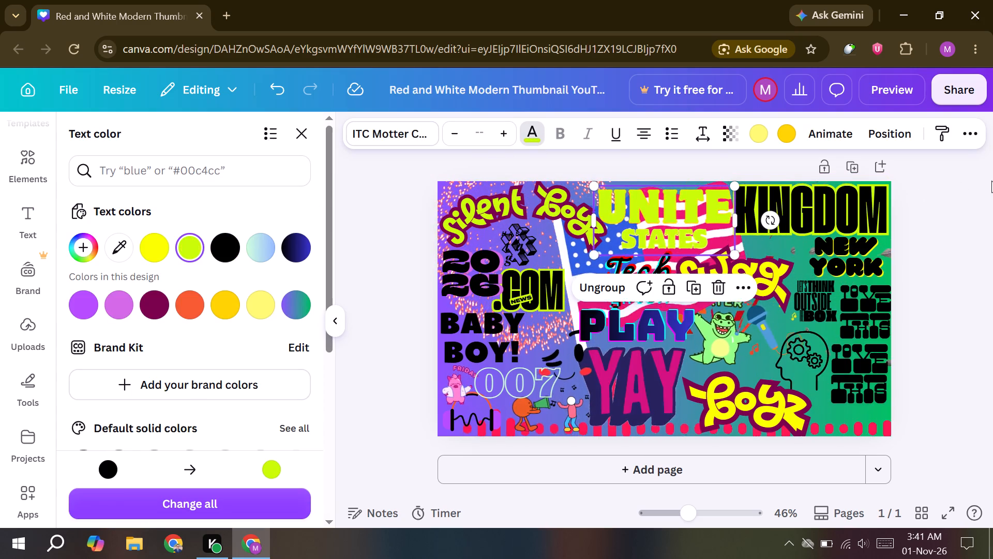
Recolour the upper LOVE THIS text graphic below NEW YORK to the design's lime green.
{"action": "left_click", "coordinate": [869, 321]}
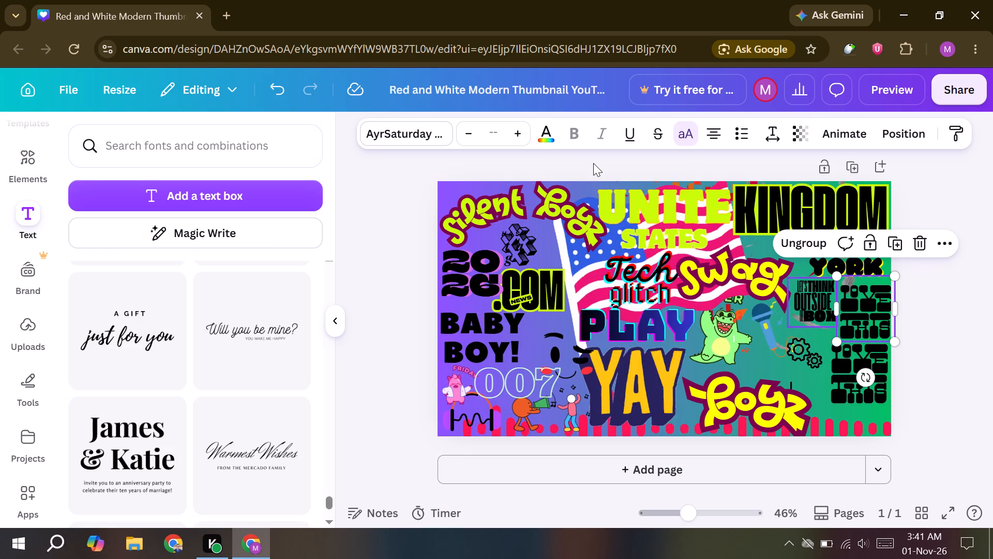
{"action": "left_click", "coordinate": [540, 136]}
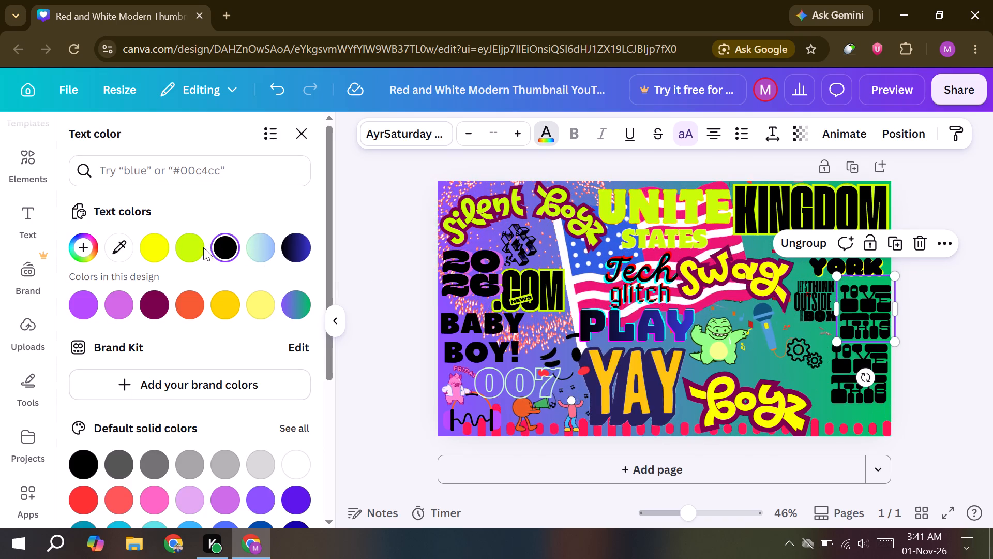
{"action": "left_click", "coordinate": [195, 249]}
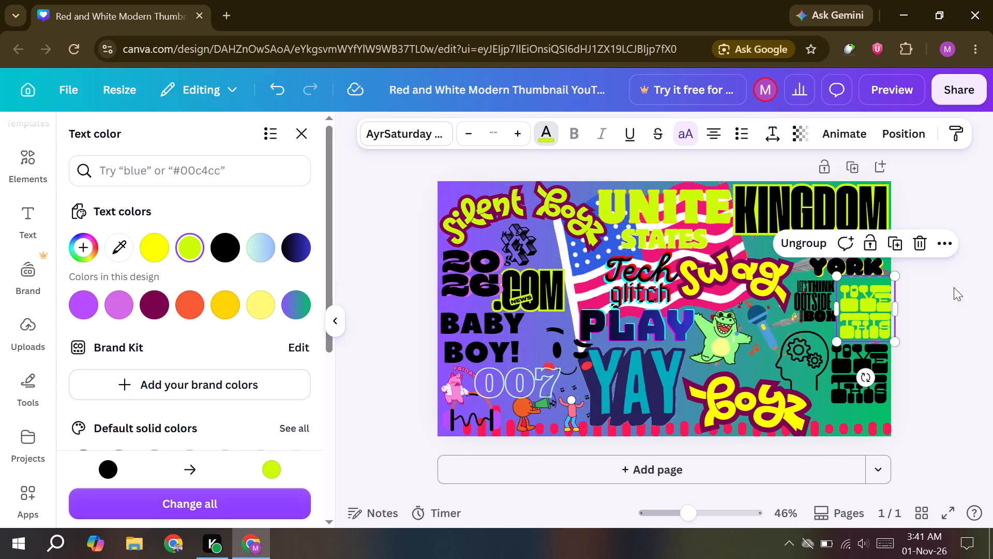
{"action": "double_click", "coordinate": [952, 297]}
{"action": "left_click", "coordinate": [934, 364]}
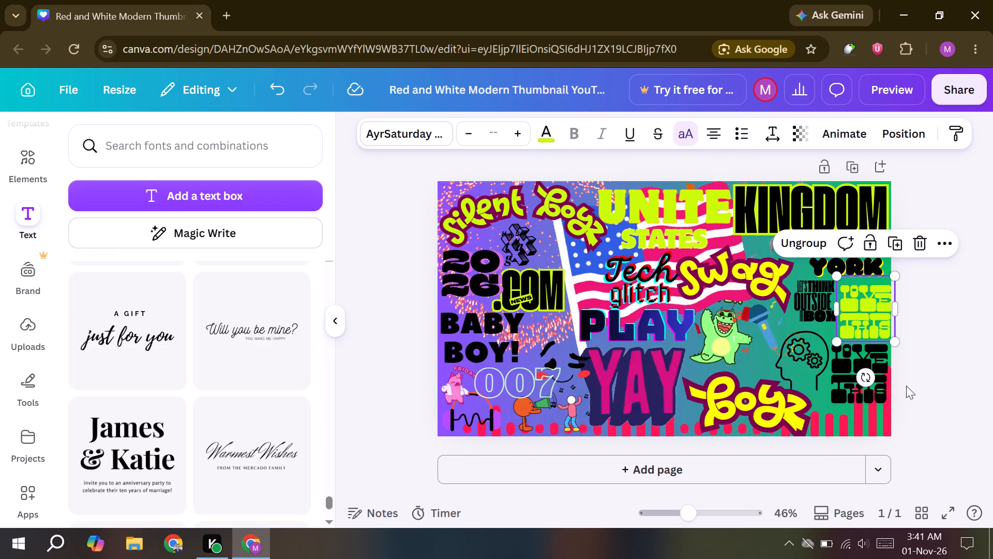
Nudge the lower black LOVE THIS graphic down three increments and fine-tune its size from its lower corner beside the head graphic.
{"action": "left_click", "coordinate": [866, 376]}
{"action": "key", "text": "Down"}
{"action": "key", "text": "Down"}
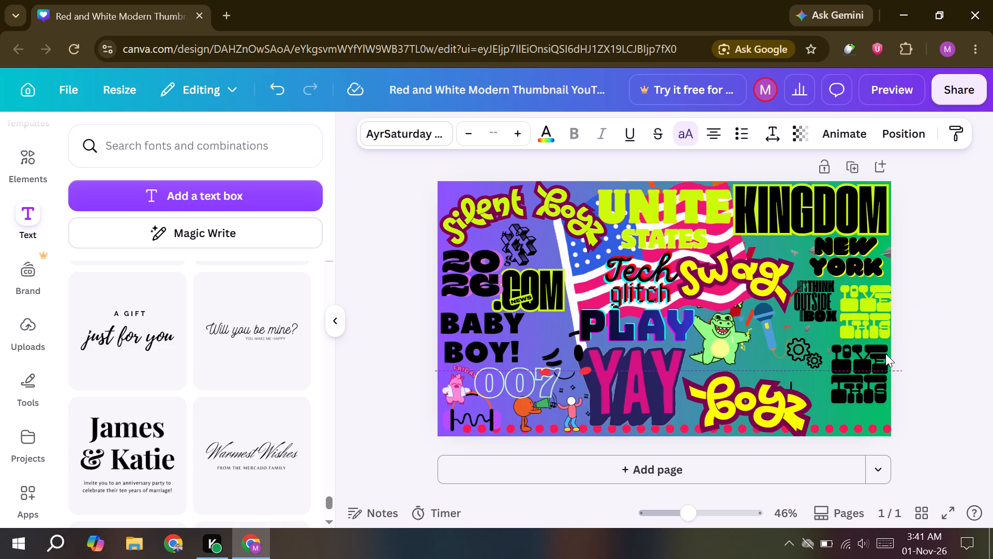
{"action": "key", "text": "Down"}
{"action": "left_click", "coordinate": [850, 396]}
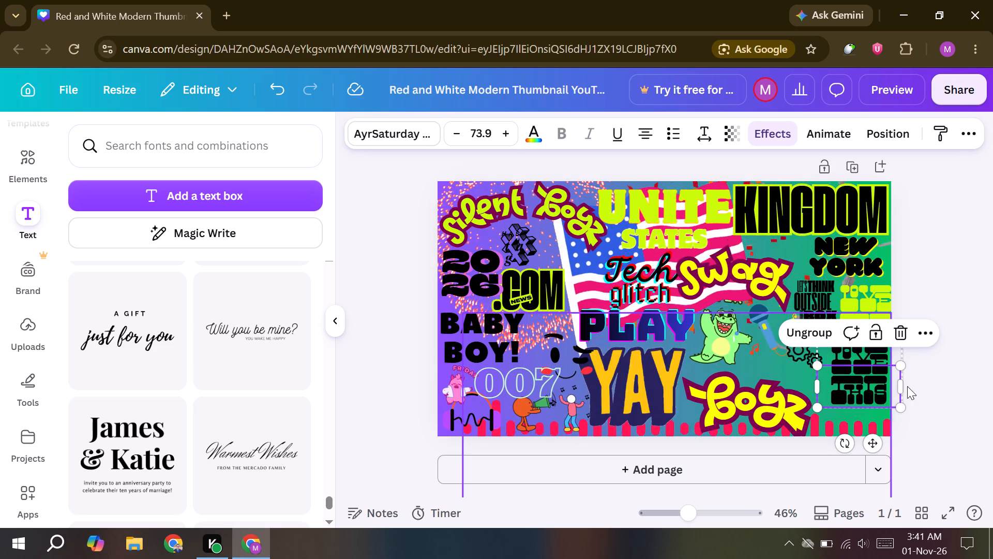
{"action": "left_click", "coordinate": [977, 401]}
{"action": "left_click", "coordinate": [865, 363]}
{"action": "left_click_drag", "start_coordinate": [818, 407], "coordinate": [810, 419]}
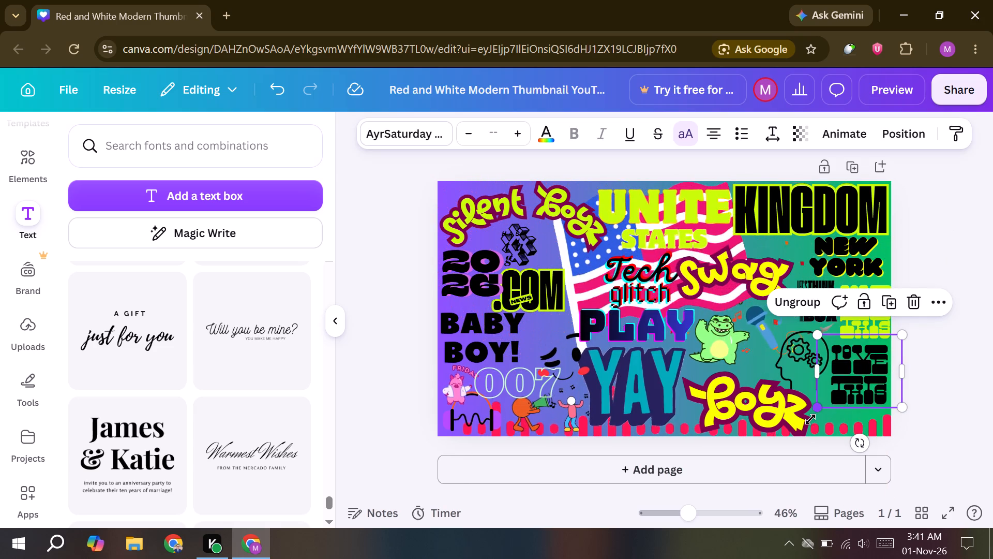
{"action": "left_click_drag", "start_coordinate": [810, 419], "coordinate": [822, 413]}
{"action": "left_click", "coordinate": [979, 383]}
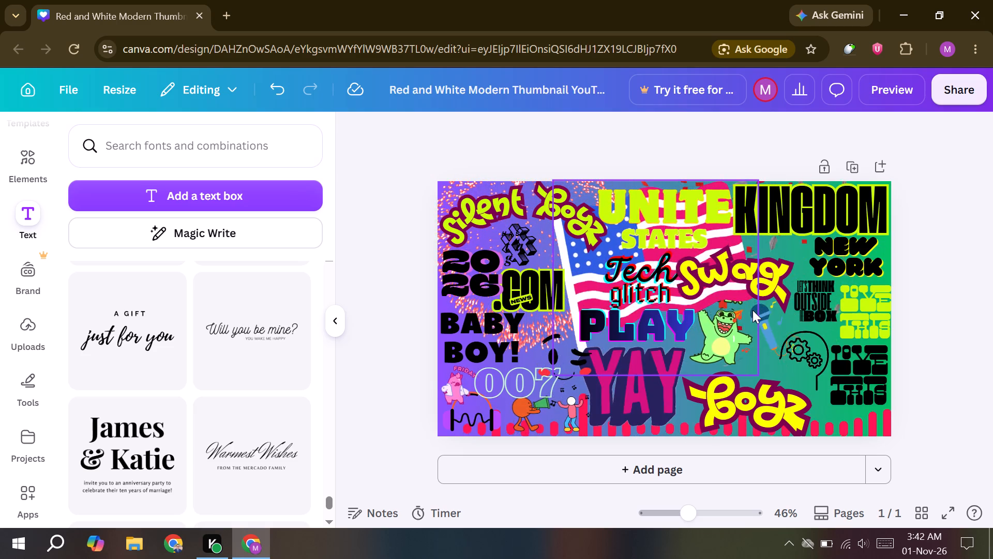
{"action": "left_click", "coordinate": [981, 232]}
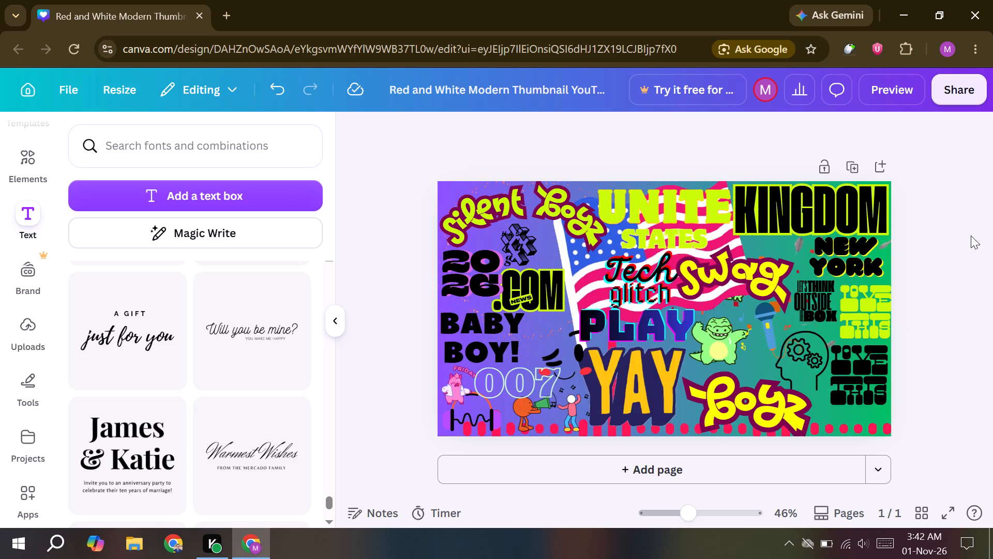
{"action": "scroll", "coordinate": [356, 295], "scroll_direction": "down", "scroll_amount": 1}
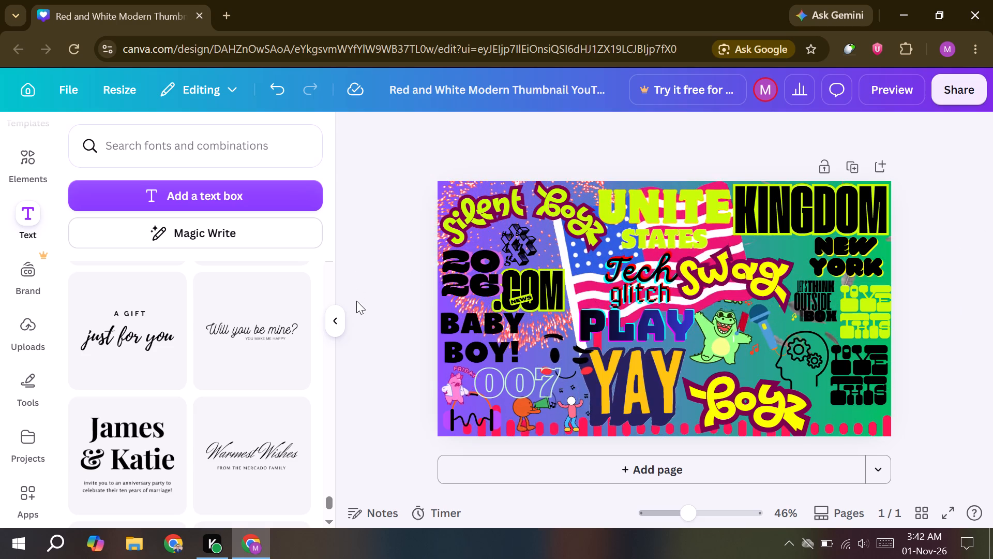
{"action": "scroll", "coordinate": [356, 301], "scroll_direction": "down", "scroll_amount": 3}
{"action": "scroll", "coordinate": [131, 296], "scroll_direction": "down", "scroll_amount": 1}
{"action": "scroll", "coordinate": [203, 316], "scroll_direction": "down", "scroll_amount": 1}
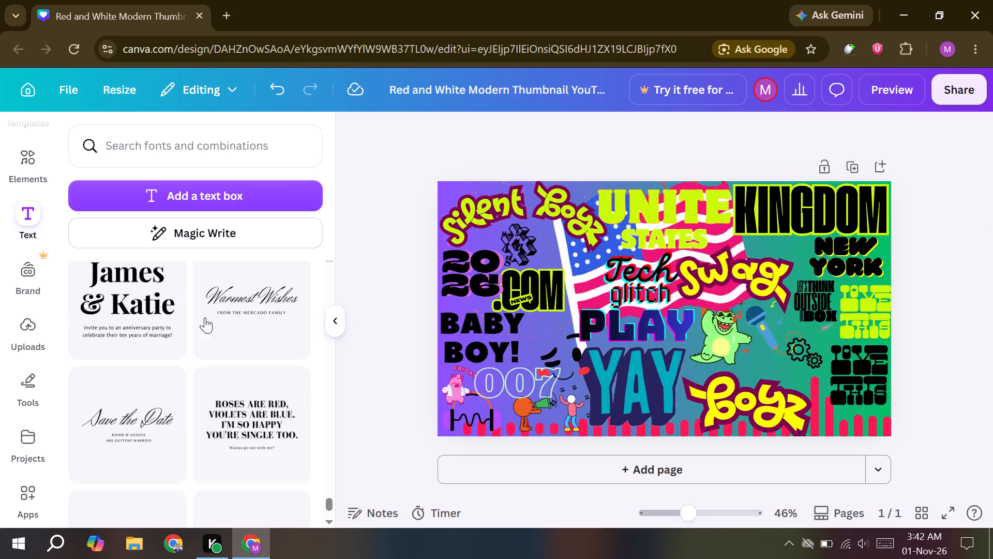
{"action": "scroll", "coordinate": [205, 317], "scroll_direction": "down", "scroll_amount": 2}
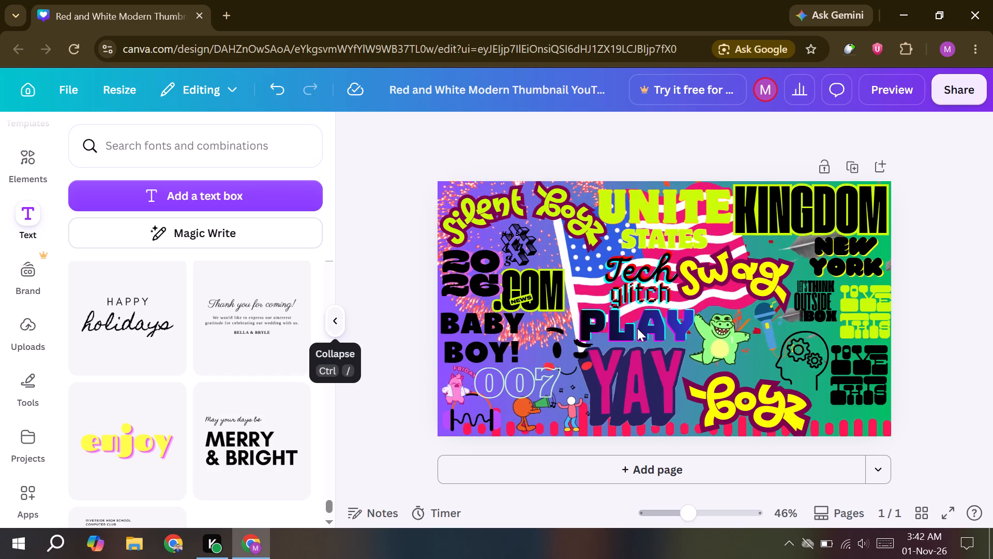
Shrink the lime green UNITE STATES graphic slightly from both upper corners, away from the neighbouring KINGDOM and Boyz graphics.
{"action": "left_click", "coordinate": [655, 219]}
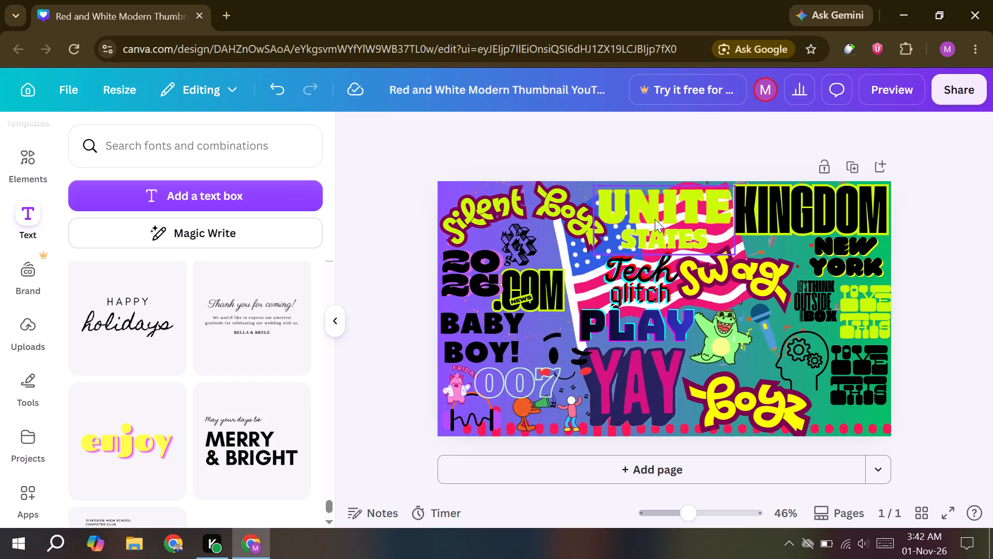
{"action": "left_click_drag", "start_coordinate": [732, 185], "coordinate": [710, 193]}
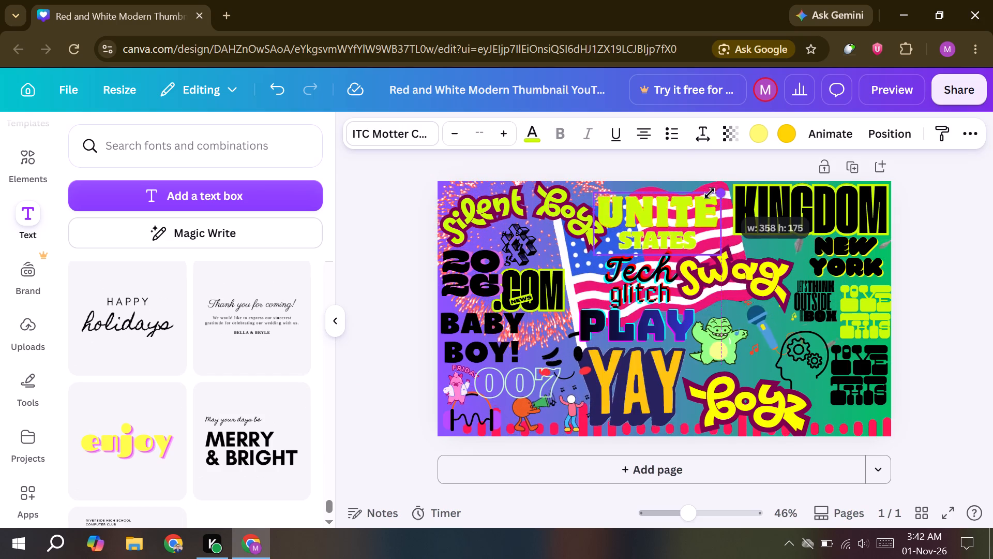
{"action": "left_click_drag", "start_coordinate": [710, 193], "coordinate": [729, 186]}
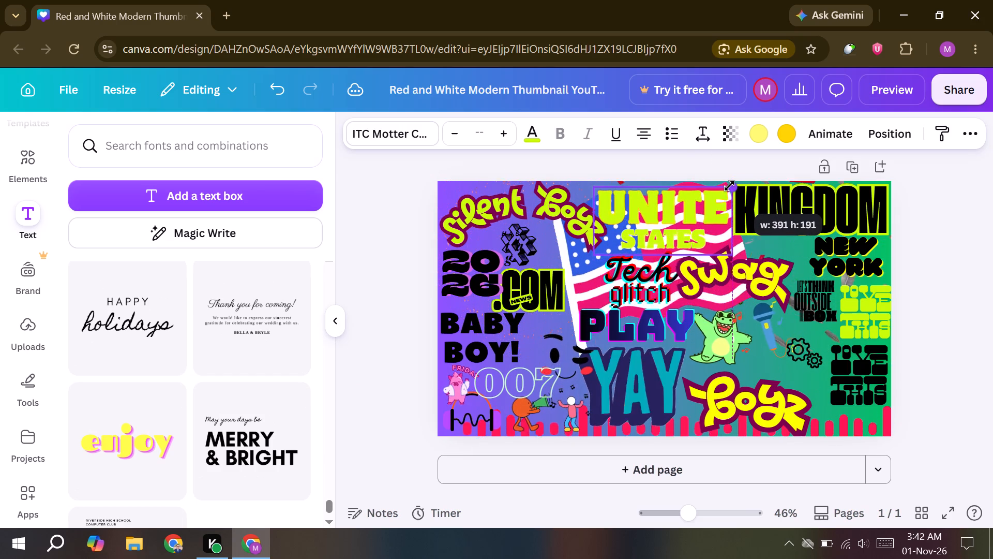
{"action": "left_click_drag", "start_coordinate": [729, 186], "coordinate": [725, 186]}
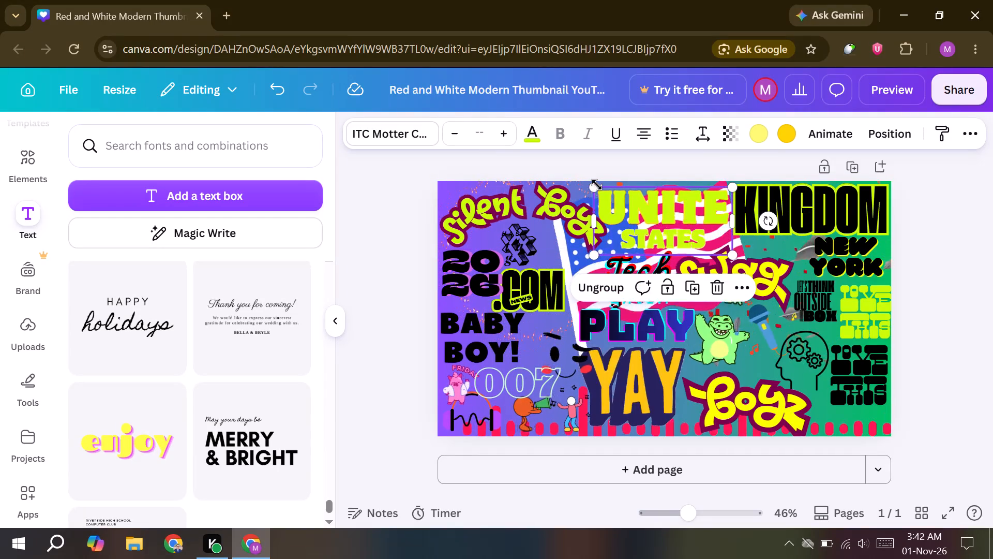
{"action": "left_click_drag", "start_coordinate": [597, 185], "coordinate": [604, 185]}
{"action": "left_click", "coordinate": [946, 222]}
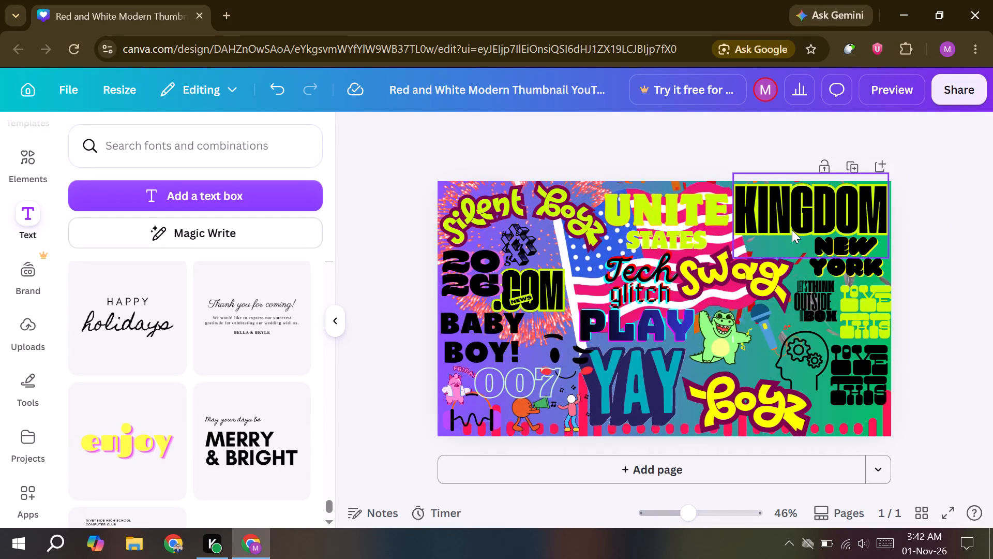
{"action": "left_click", "coordinate": [928, 283]}
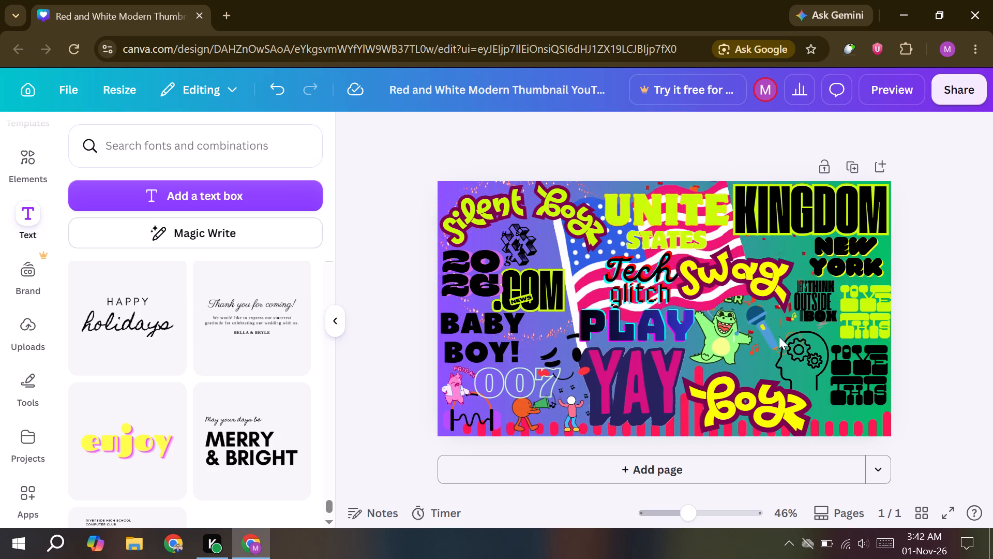